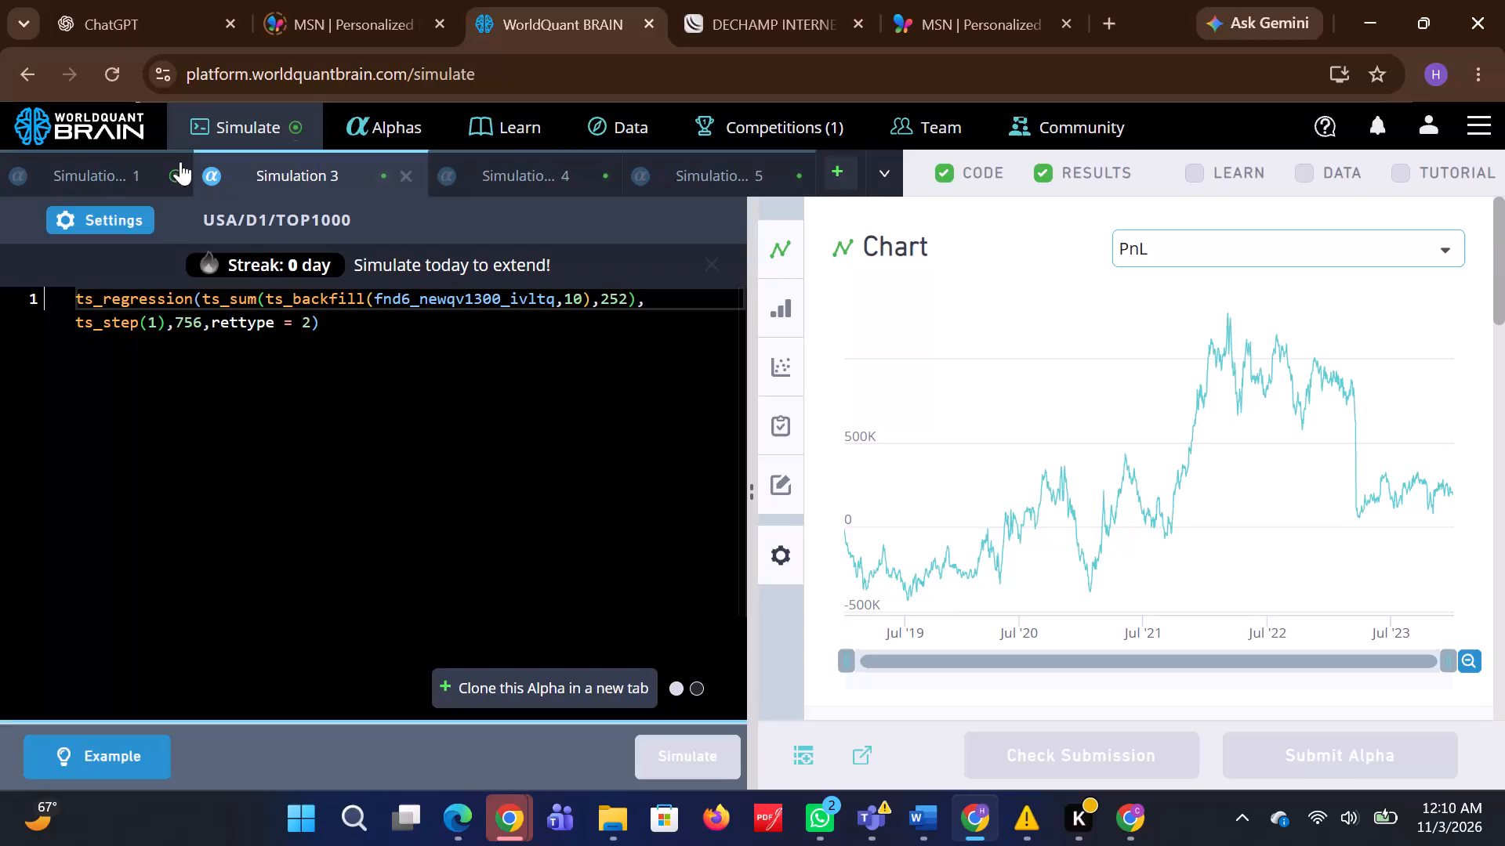
Reveal the test-period results of the -returns alpha in Simulation 1 and dismiss the streak notice.
left_click(139, 183)
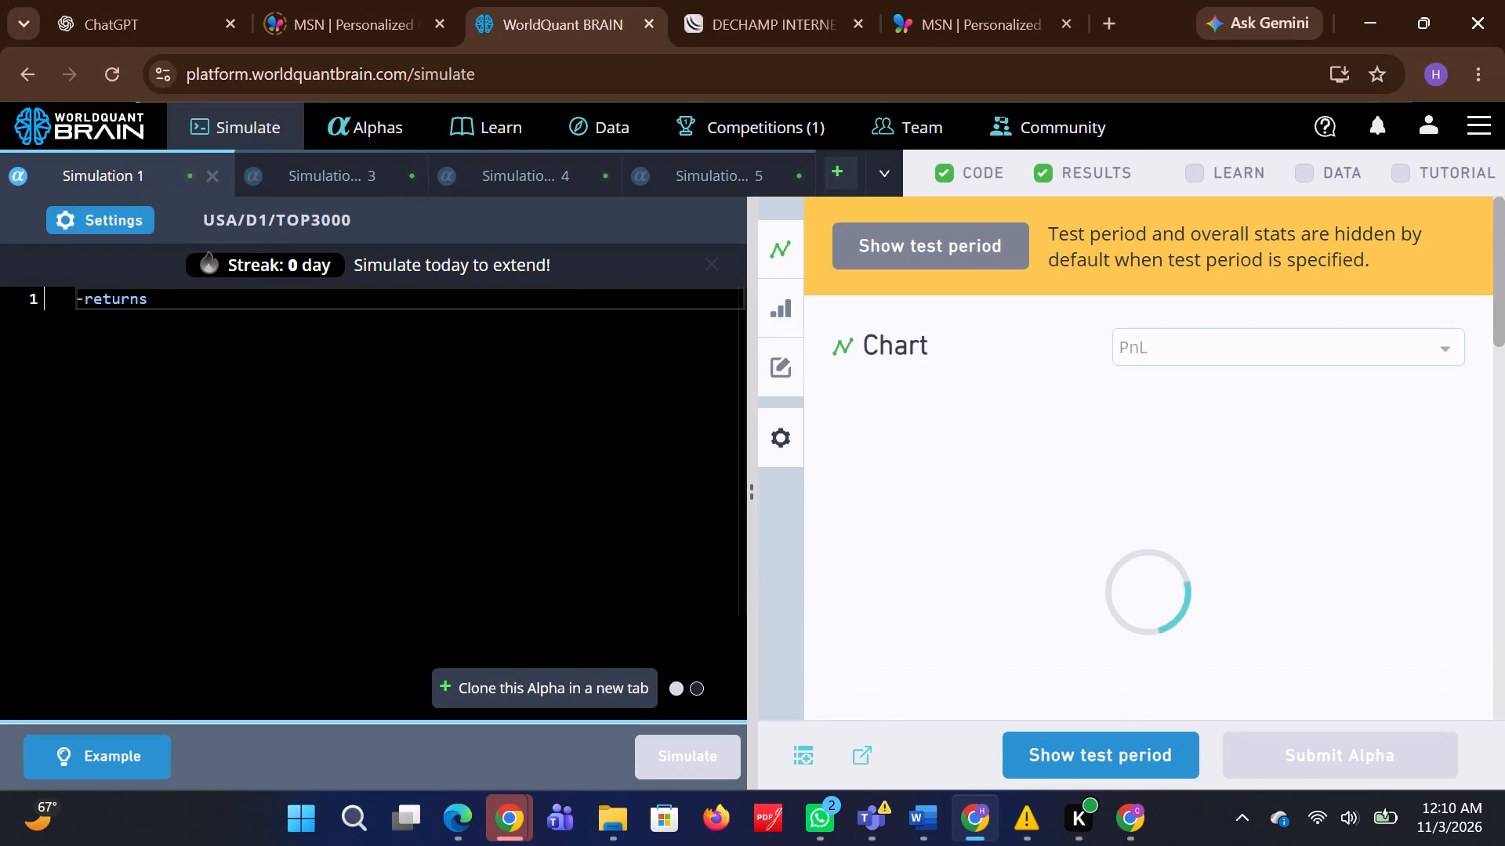
left_click(1183, 754)
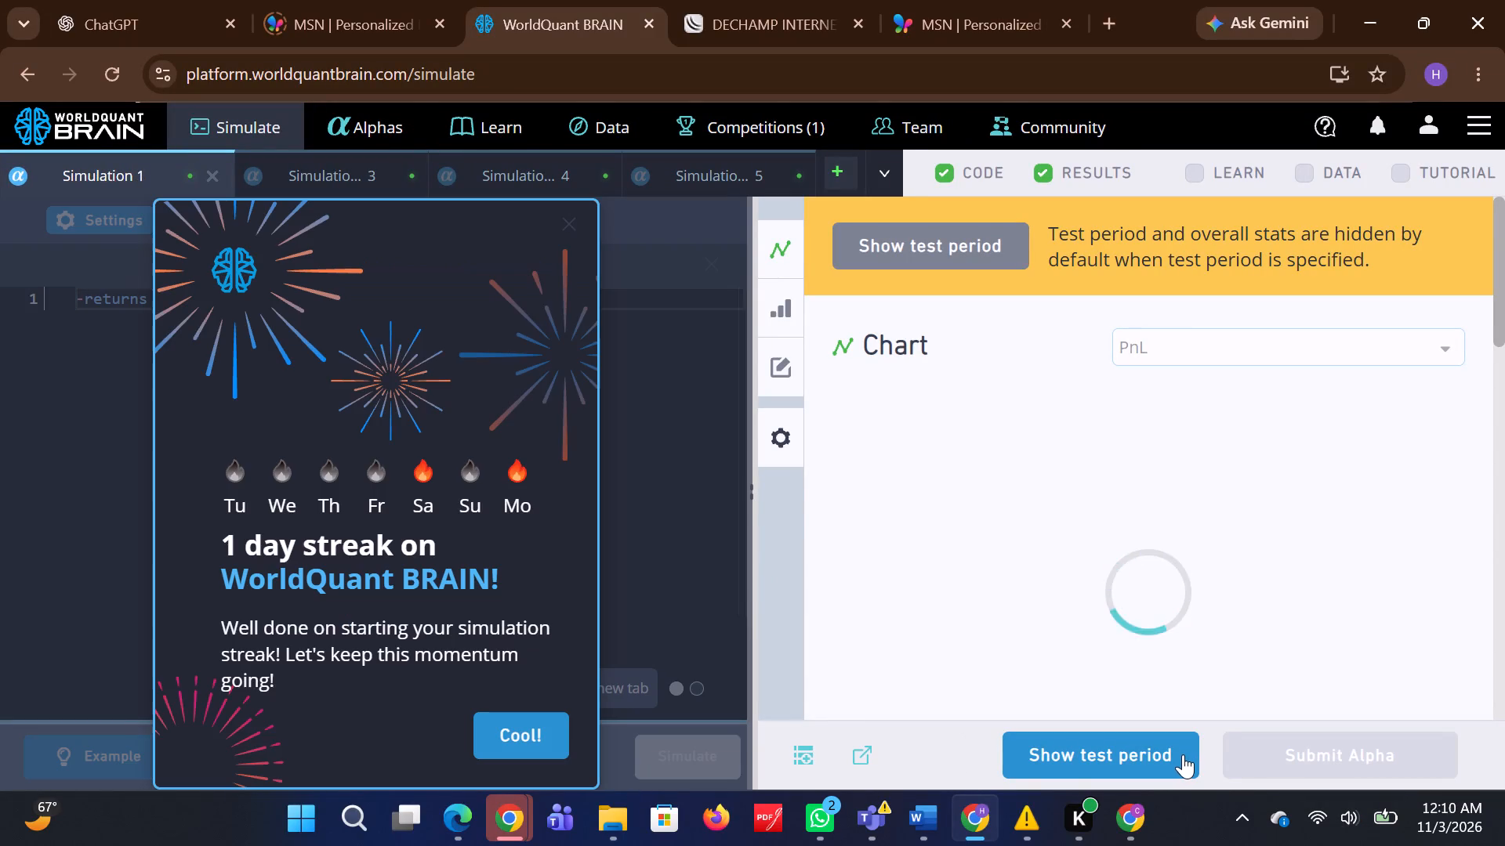
left_click(509, 749)
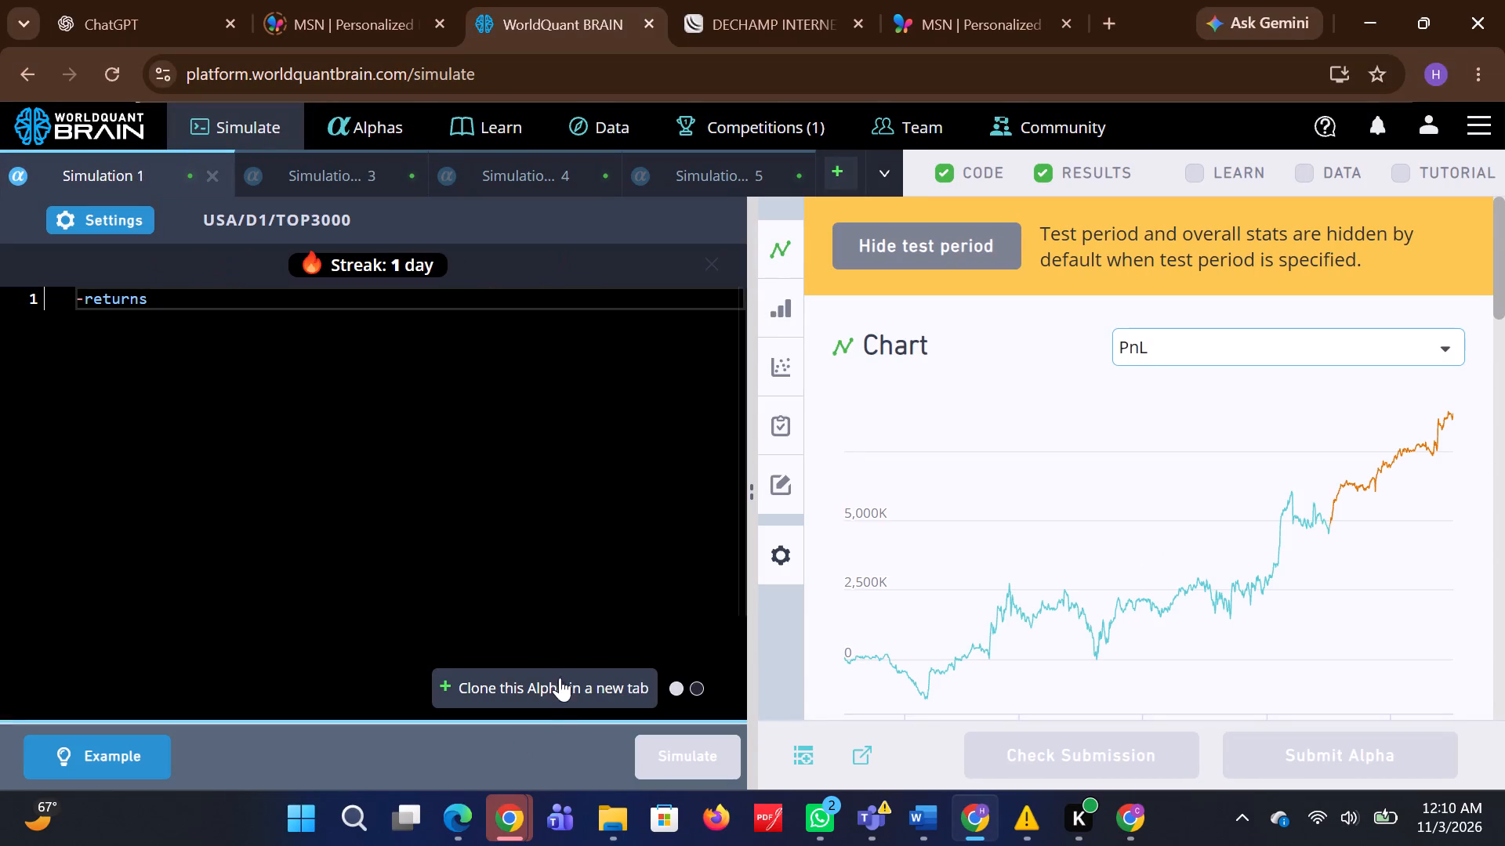
Open Simulation 4 to view the rank(-returns) alpha and its PnL chart.
left_click(499, 173)
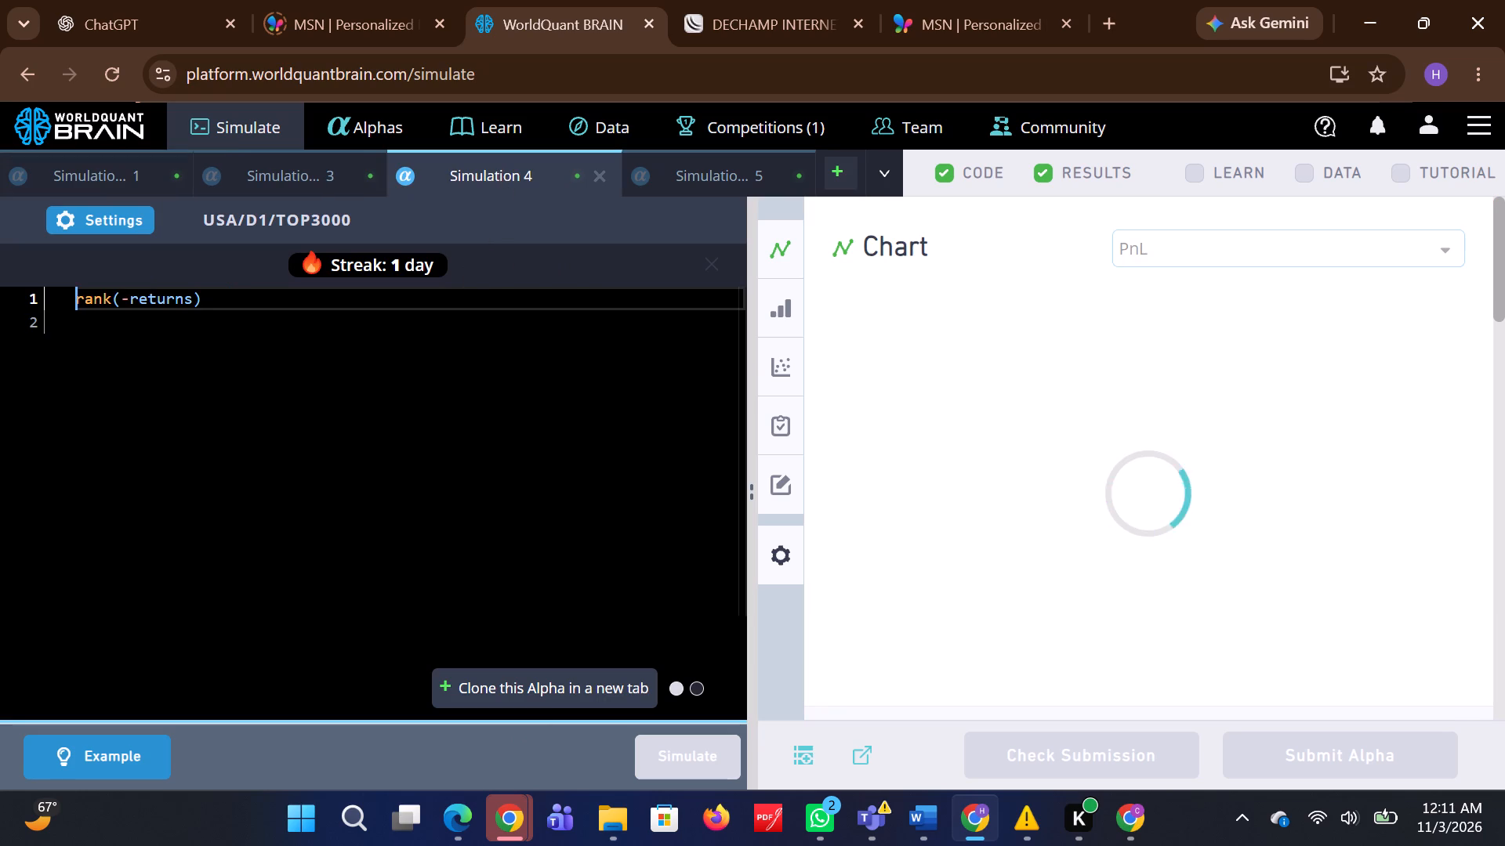
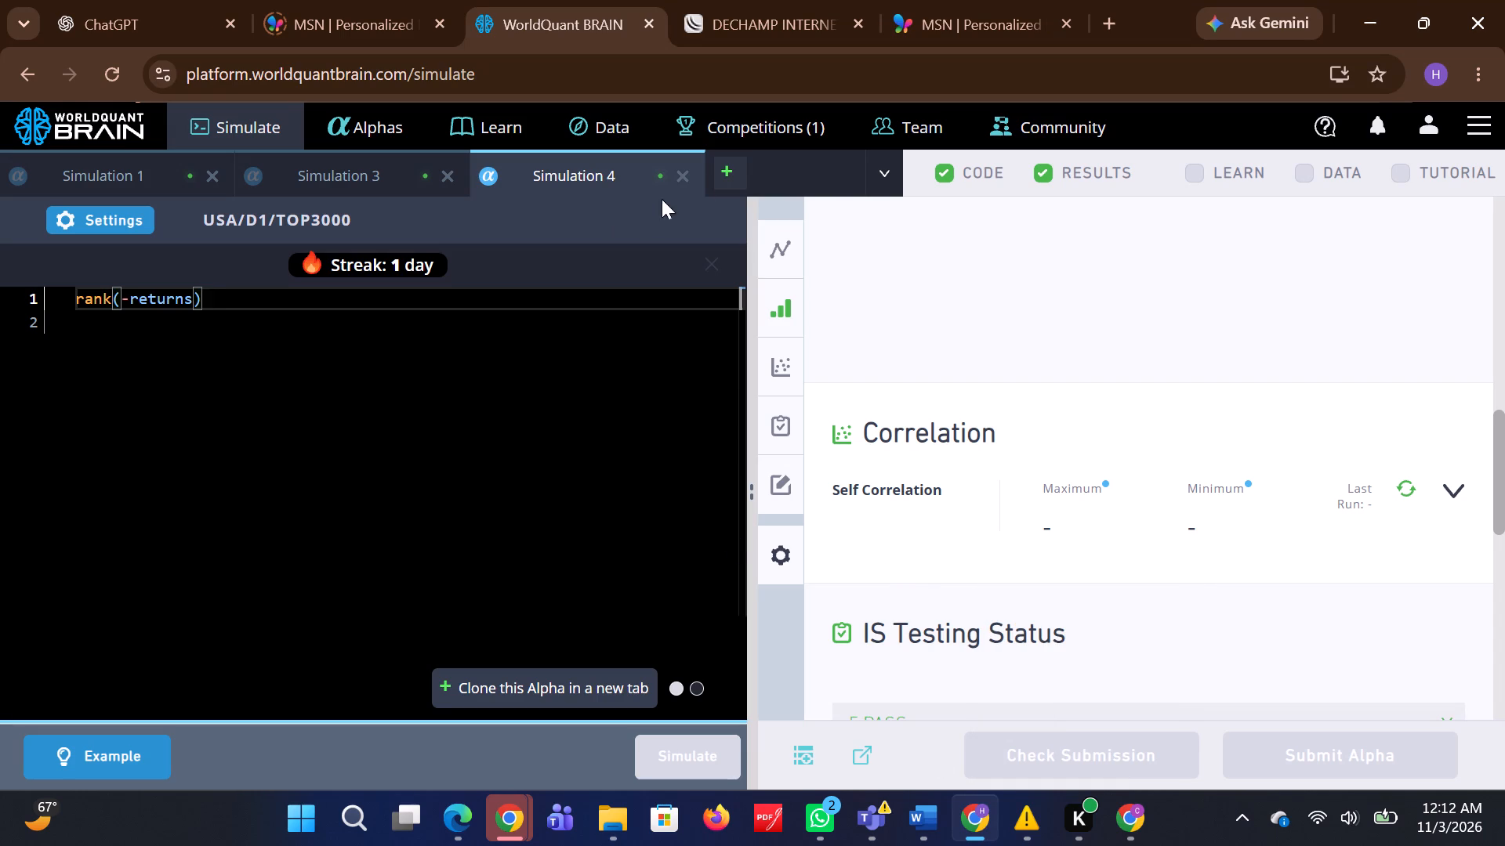
Start a new simulation and paste the copied expression multiply(rank(-returns), rank(volume/adv20), filter=true) into its code editor.
left_click(718, 169)
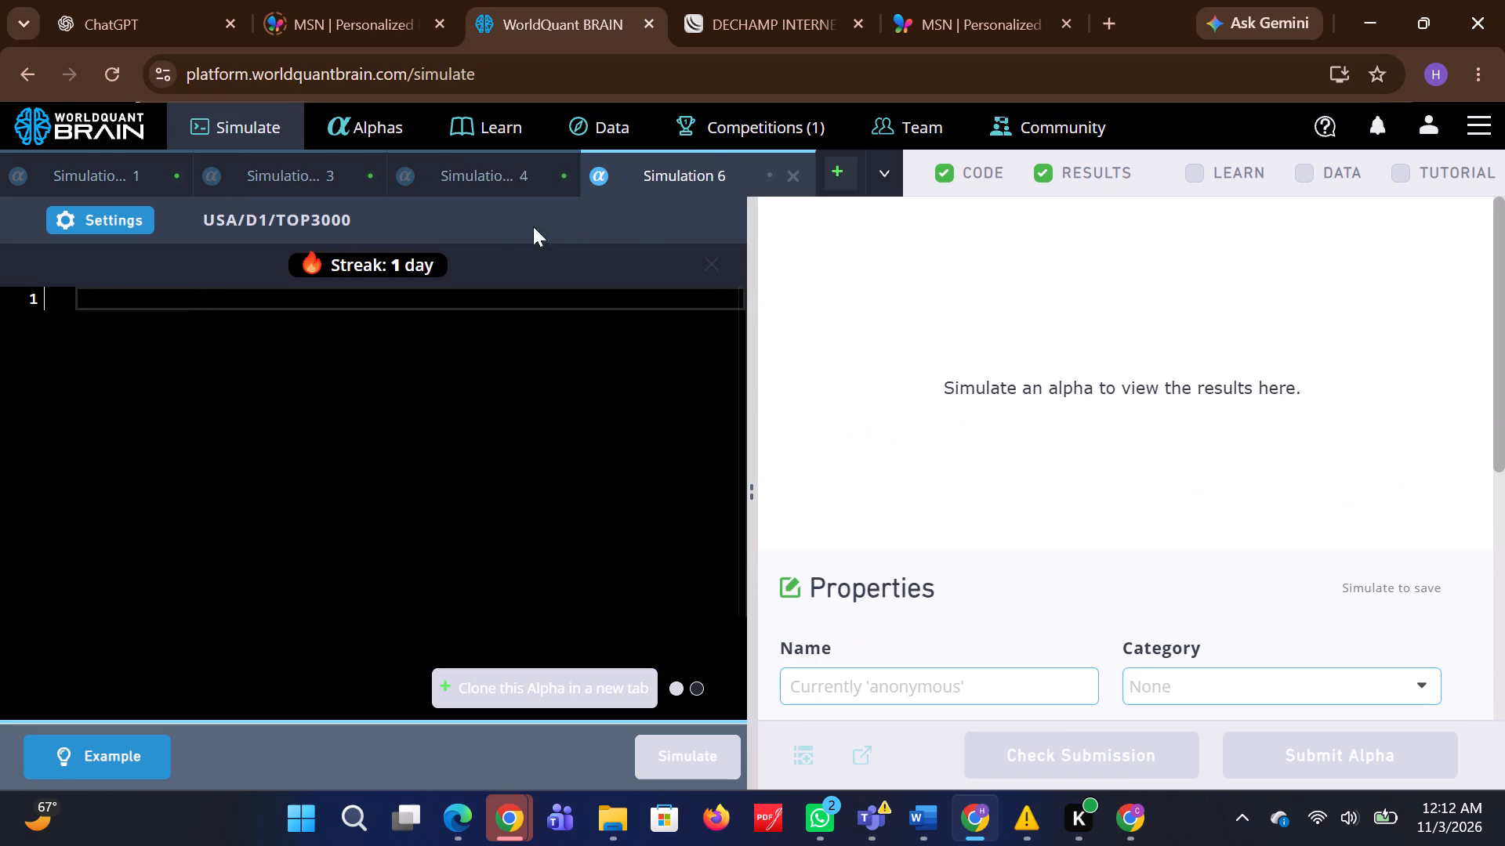
left_click(355, 319)
key("ctrl+v")
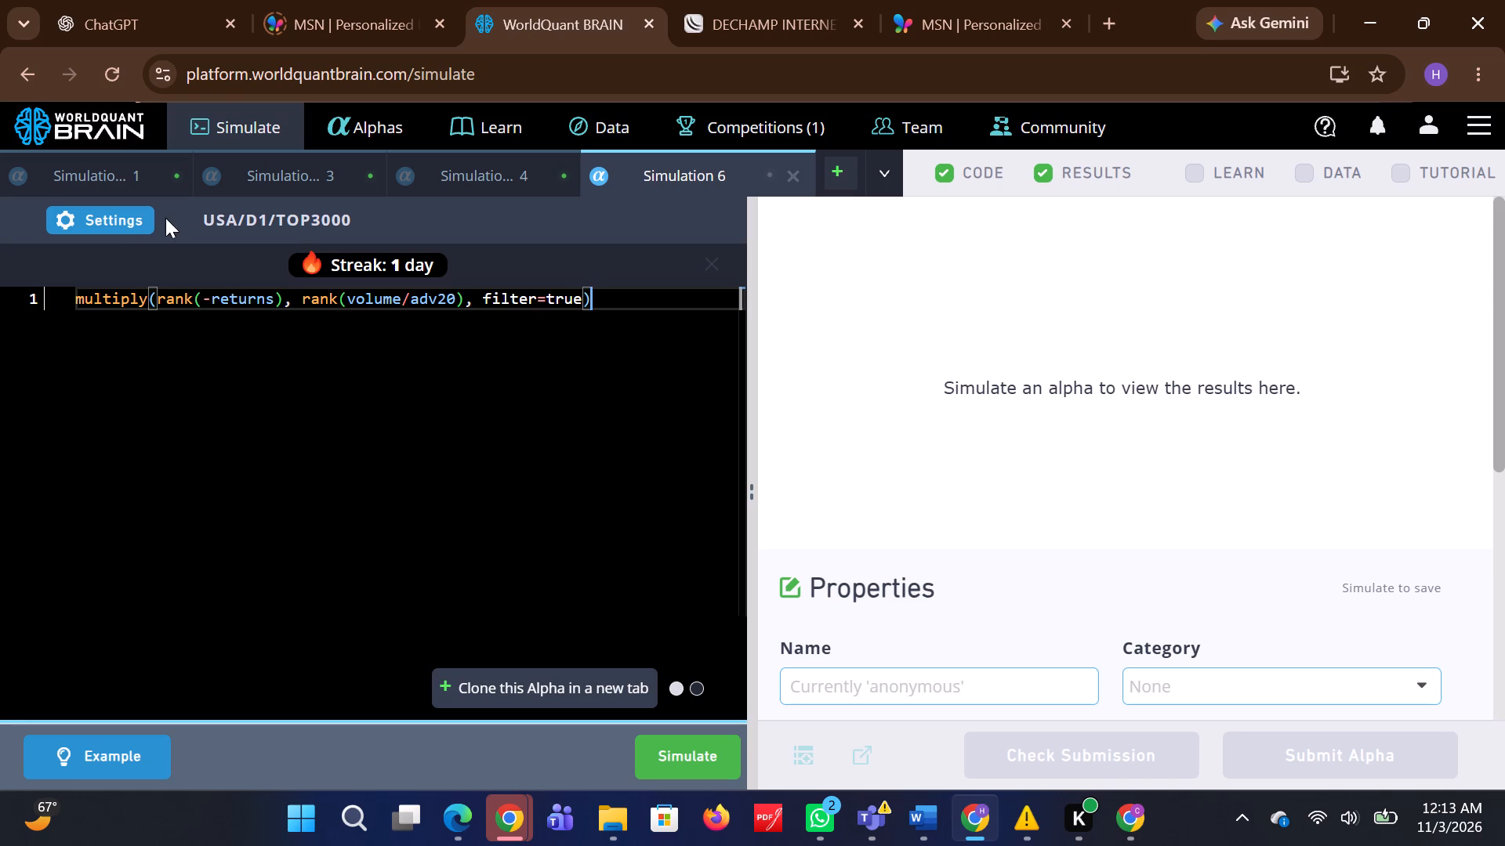
Review the Simulation 6 settings for the multiply(rank(-returns), rank(volume/adv20), filter=true) alpha and apply them as they are.
left_click(139, 225)
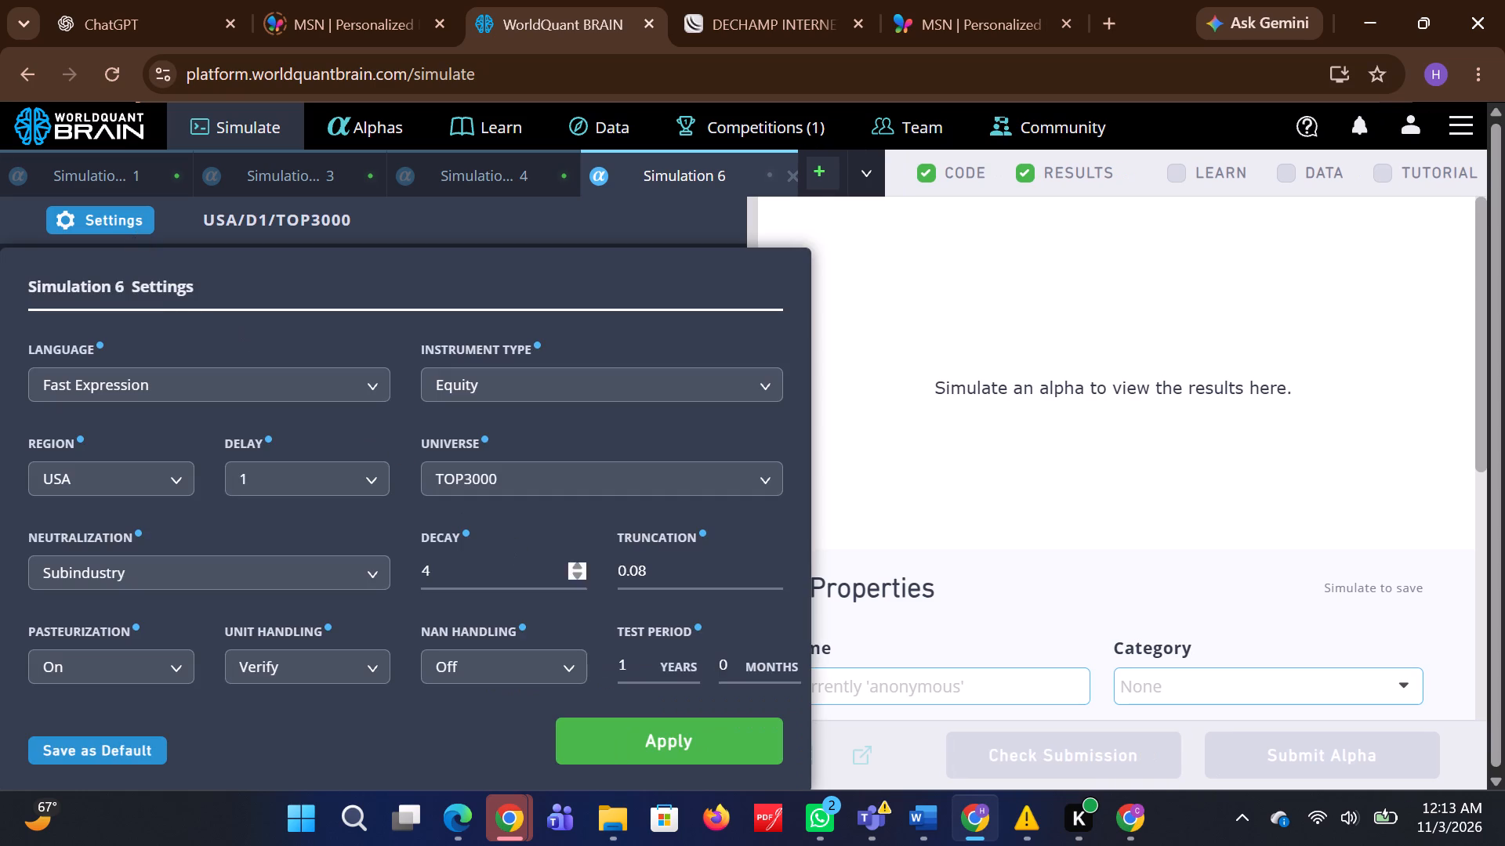
left_click(627, 733)
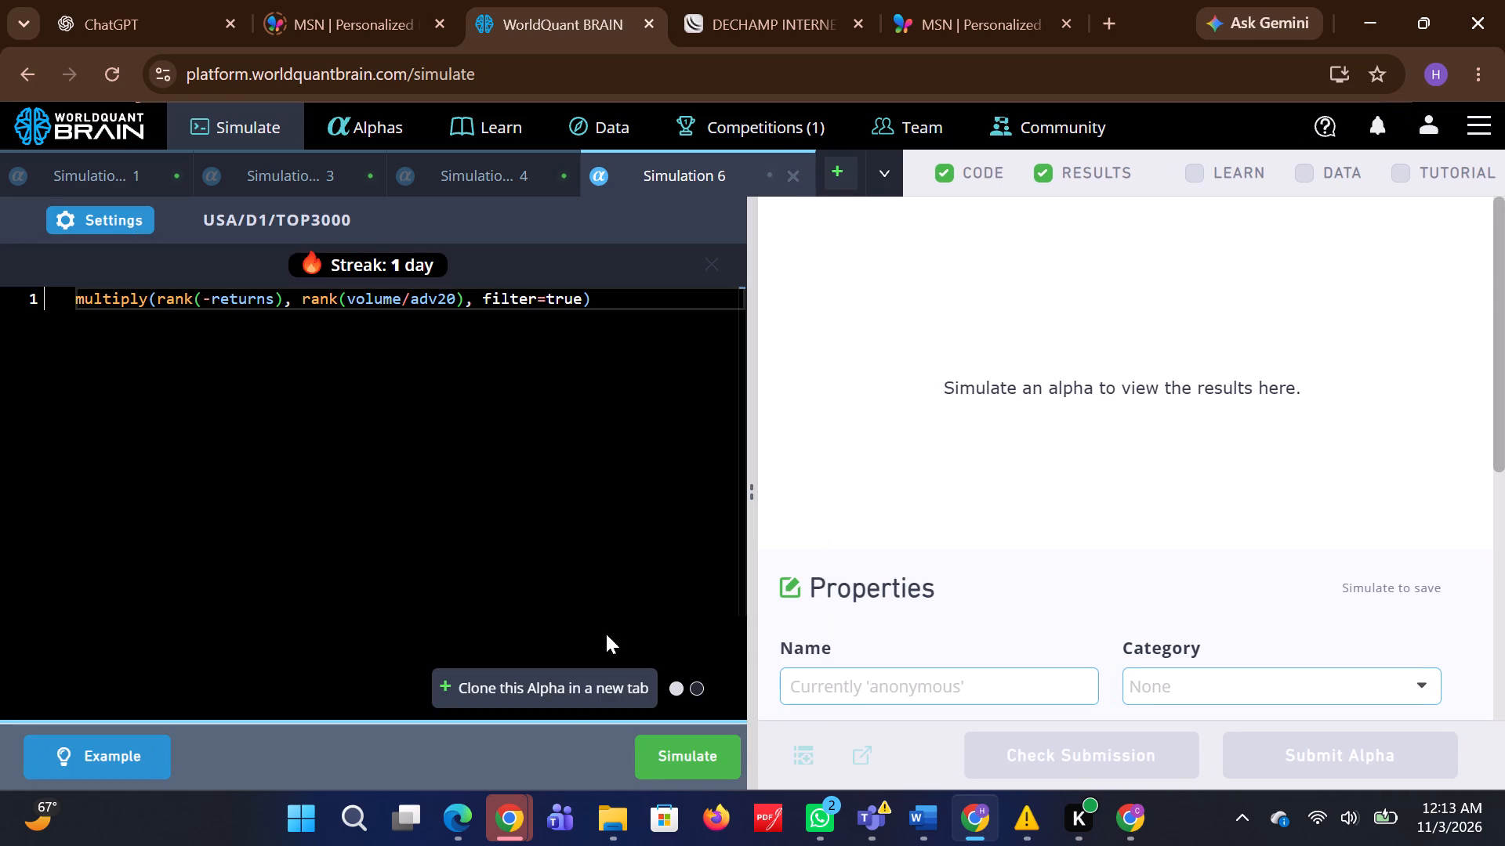
Clone the Simulation 6 alpha in a new tab and simulate the copy with decay set to 20.
left_click(560, 695)
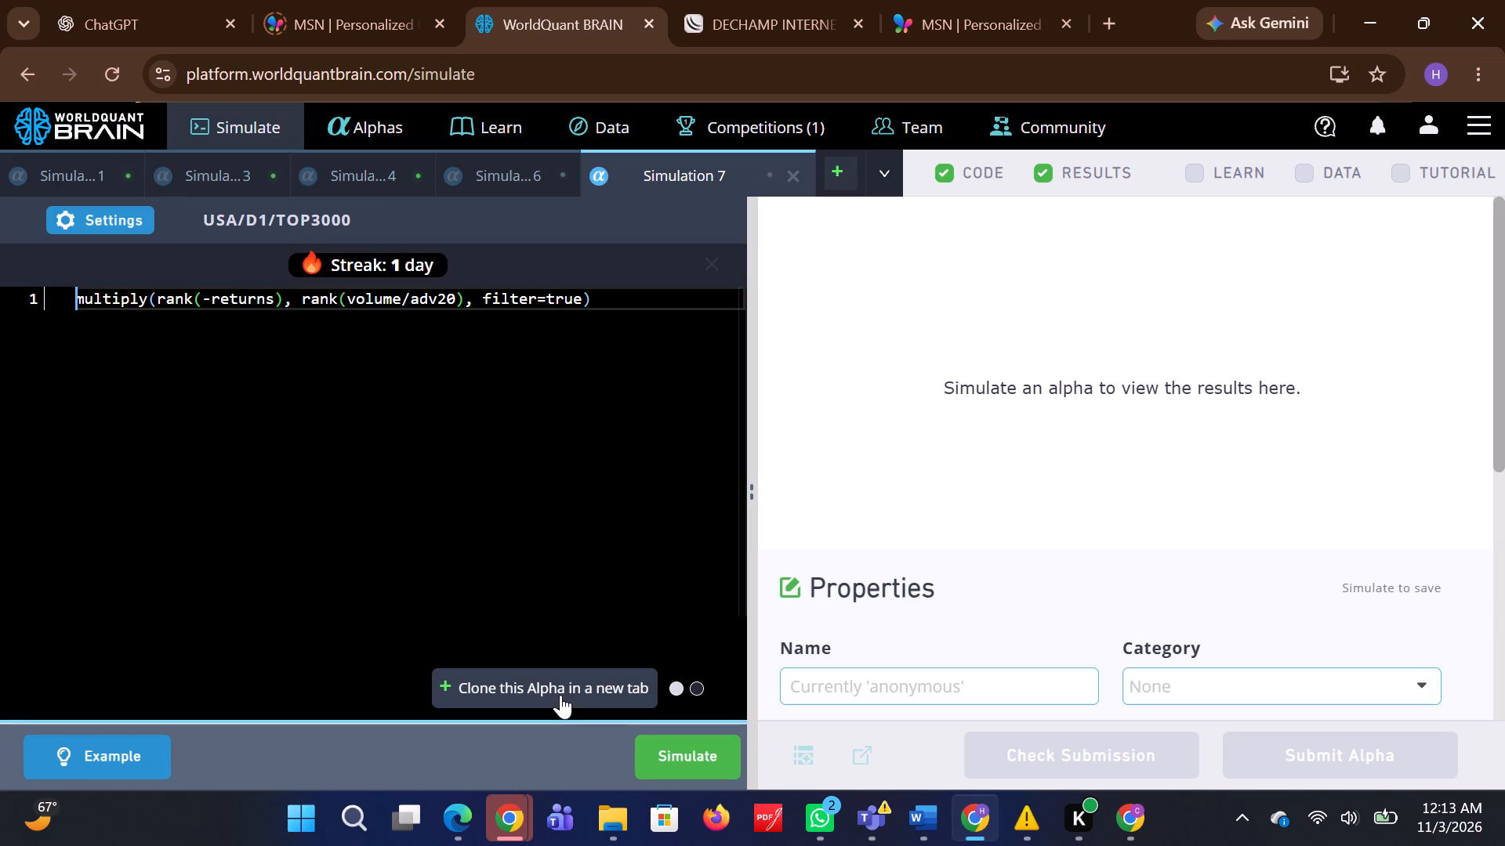
left_click(139, 209)
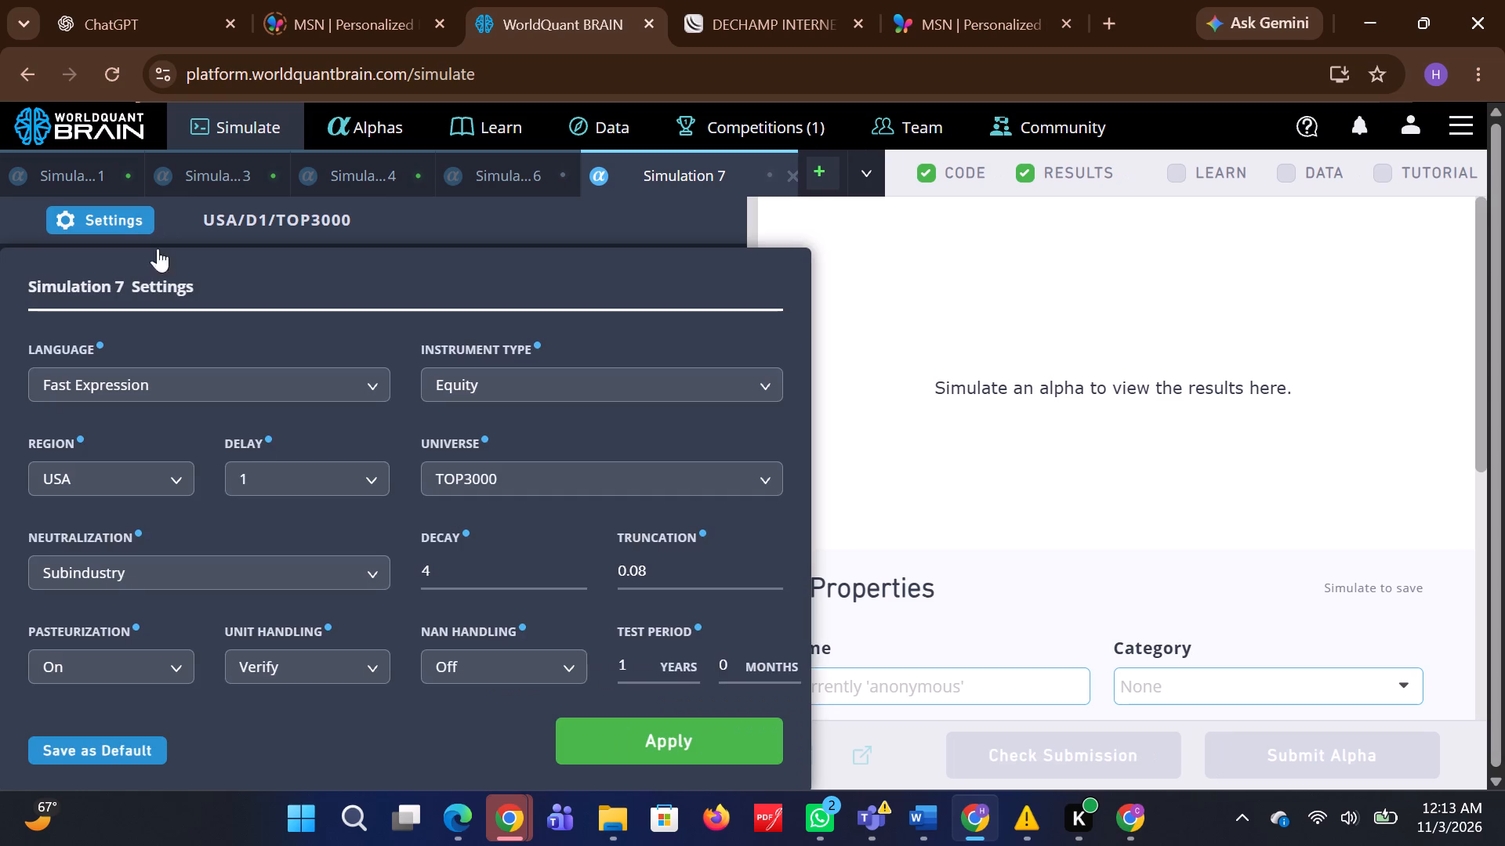
left_click(444, 555)
key("BackSpace")
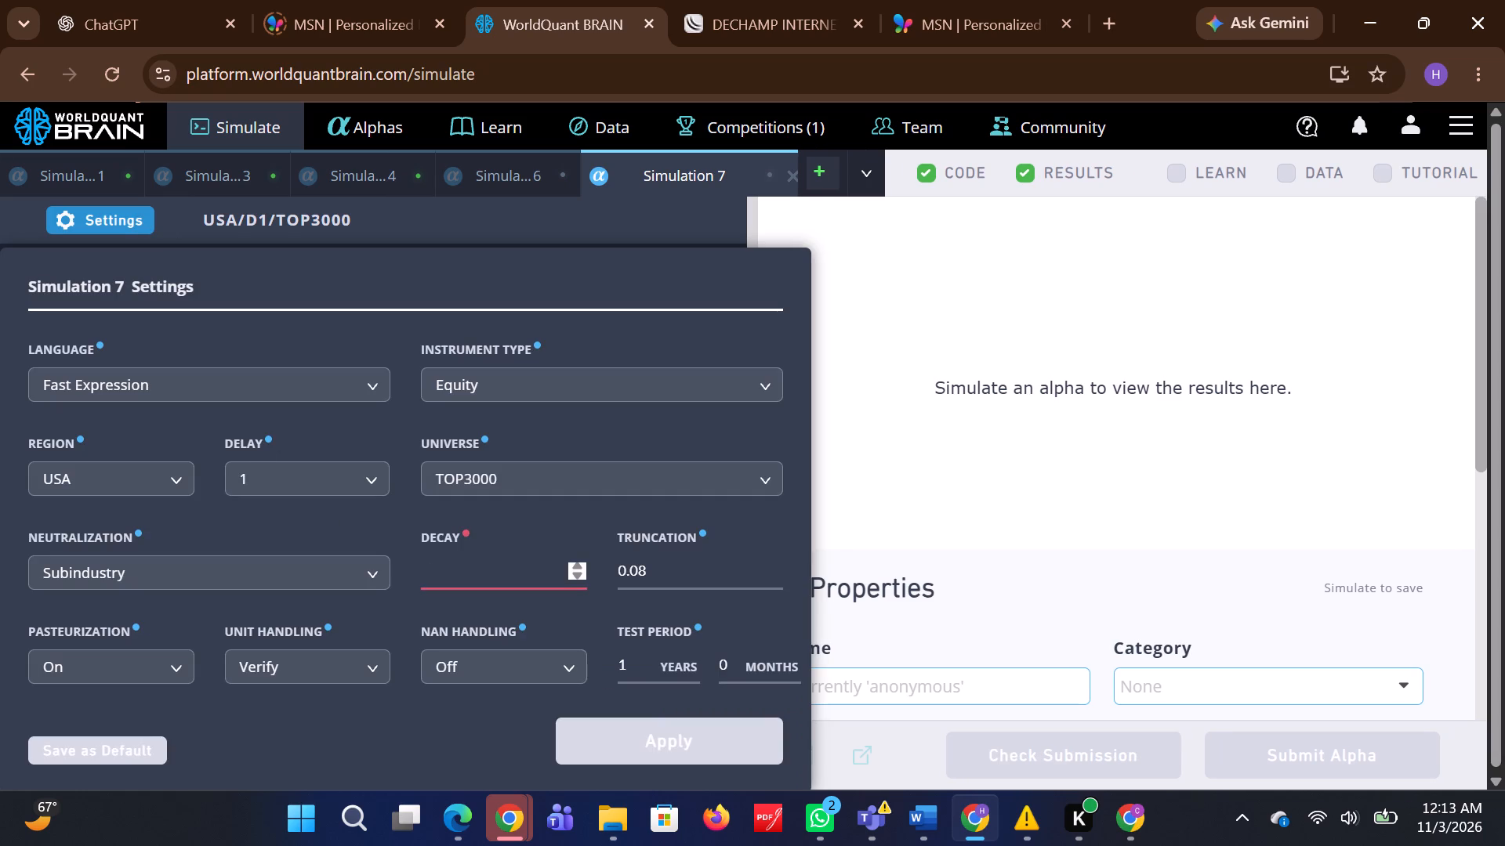
type("20")
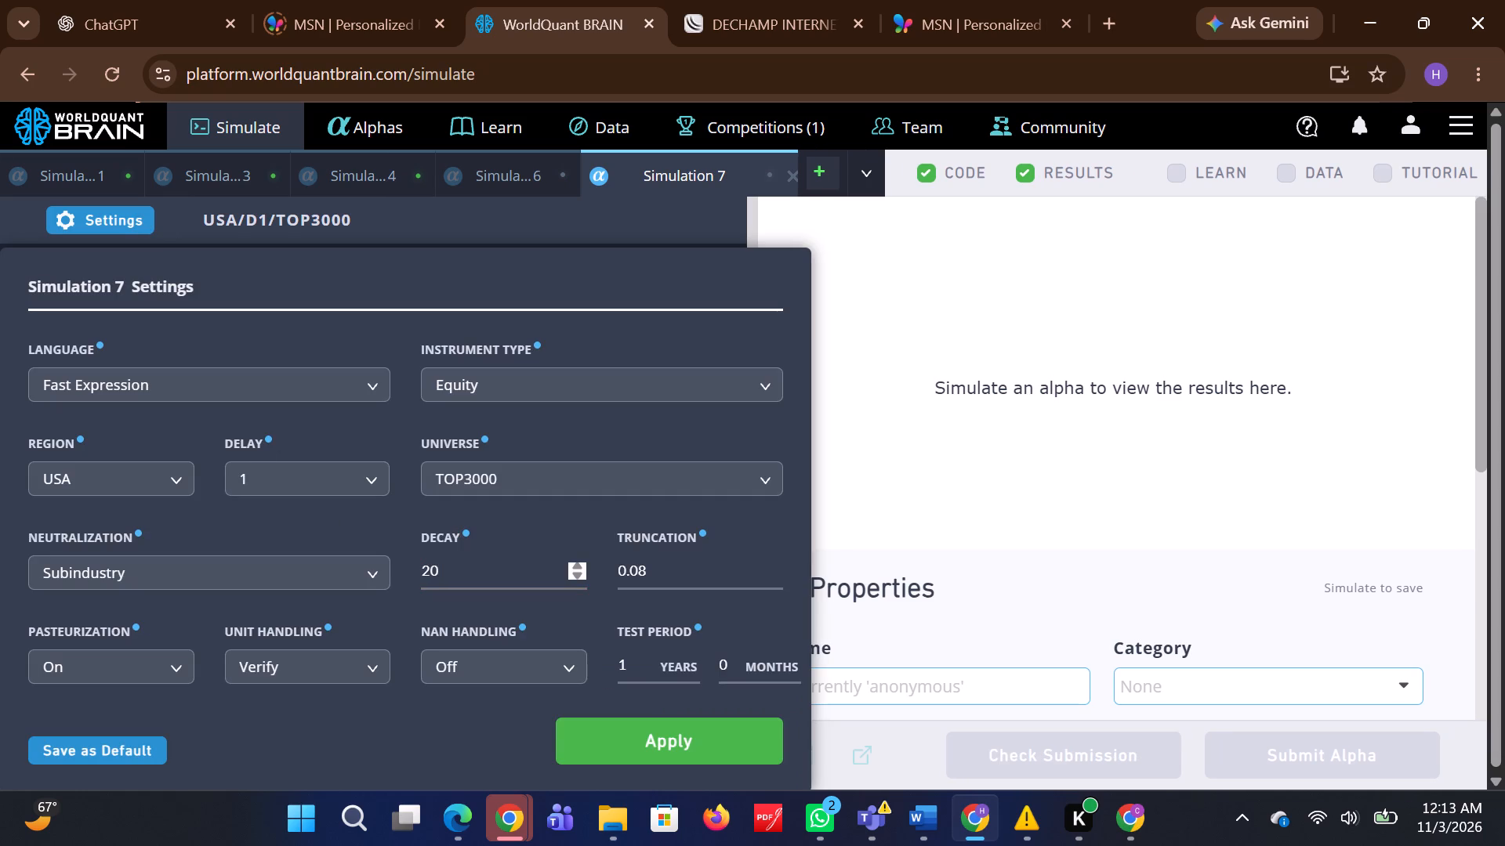
left_click(674, 744)
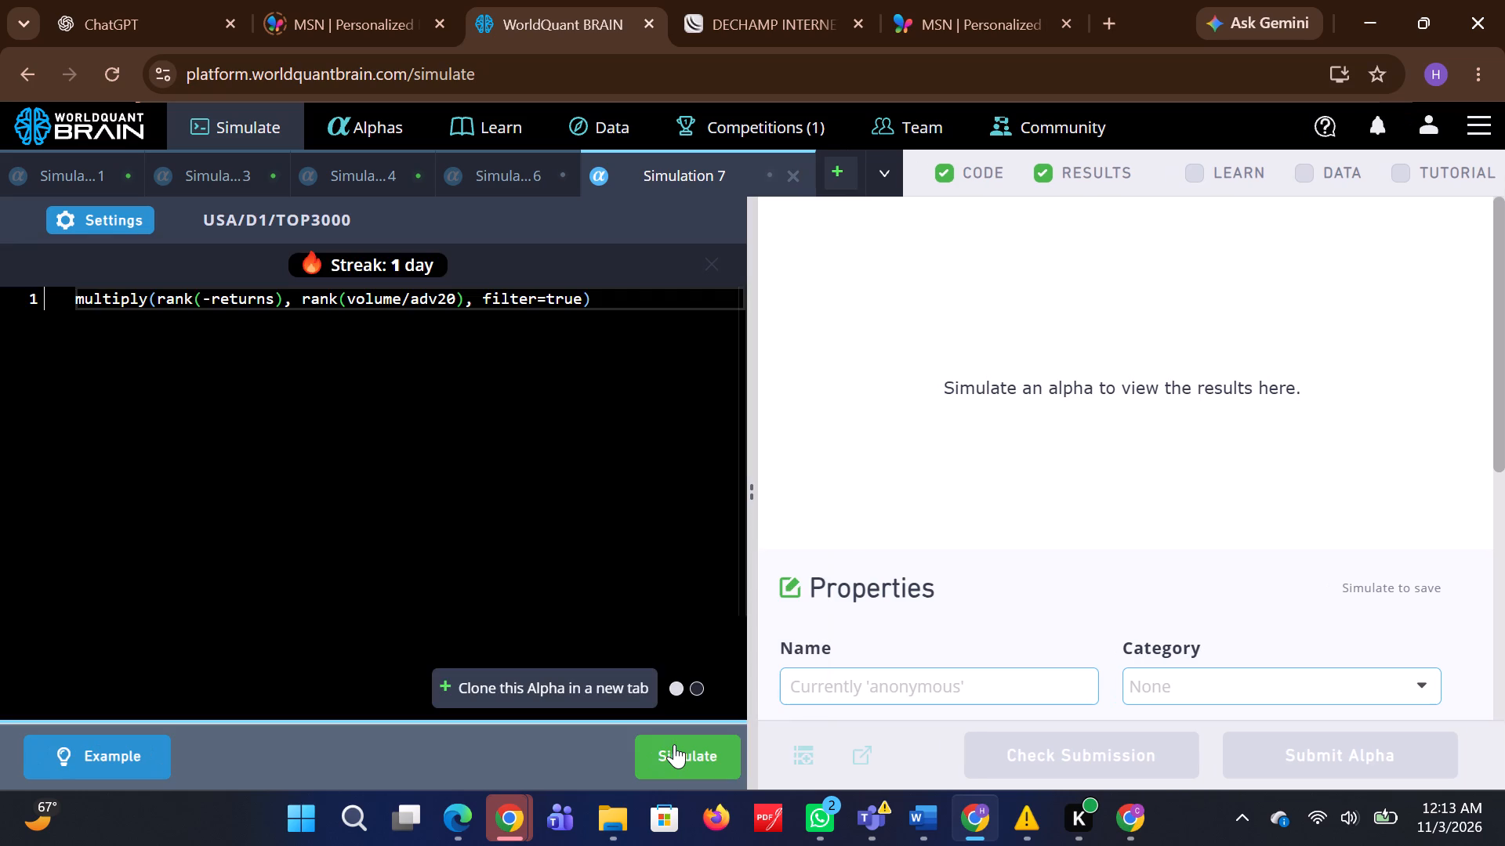
left_click(673, 753)
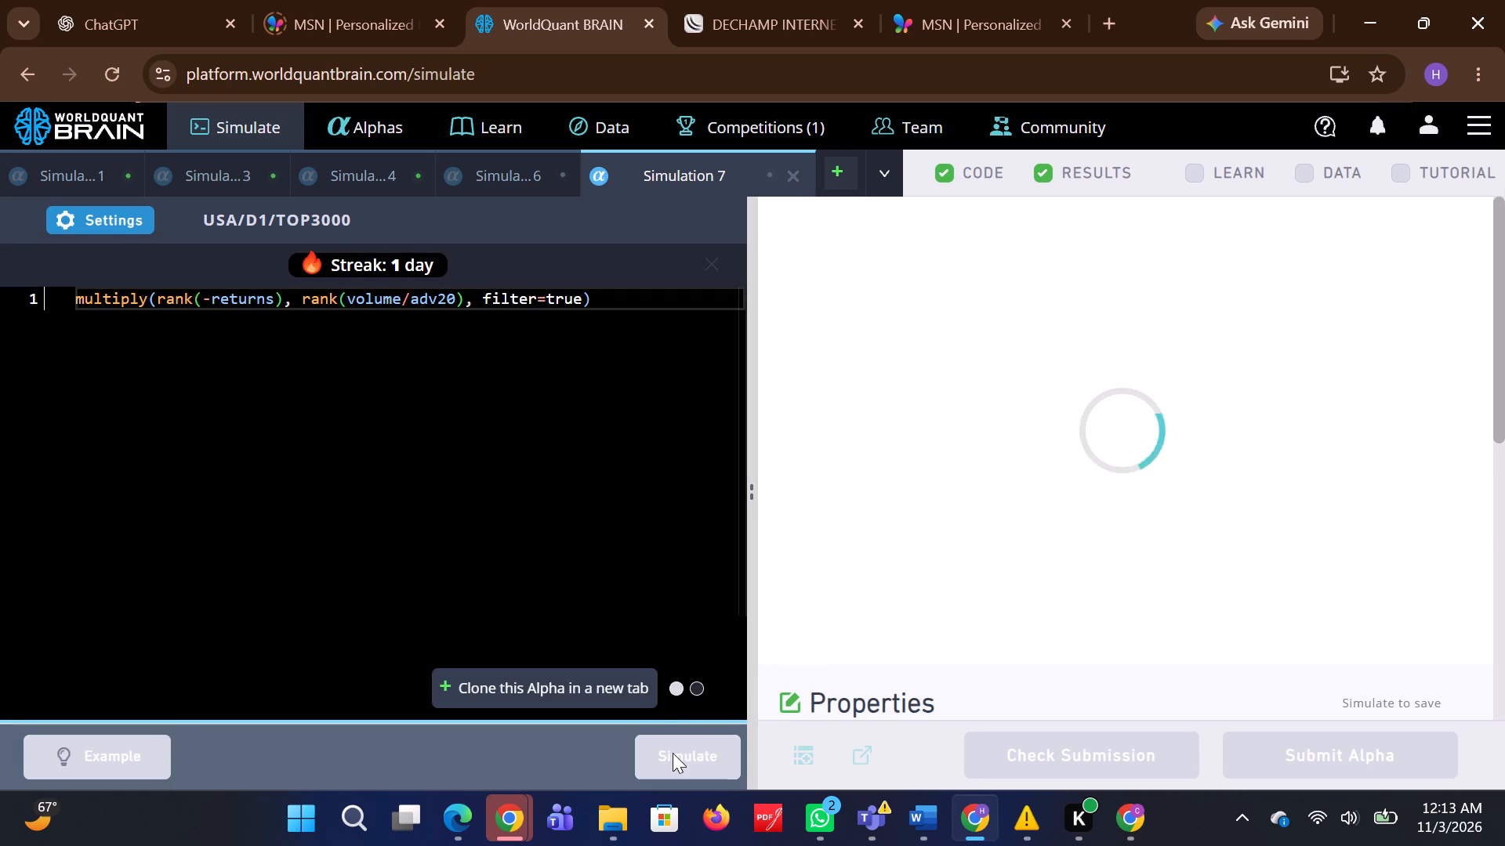
Close the Simulation 3 ts_regression alpha and the Simulation 1 -returns alpha.
left_click(388, 168)
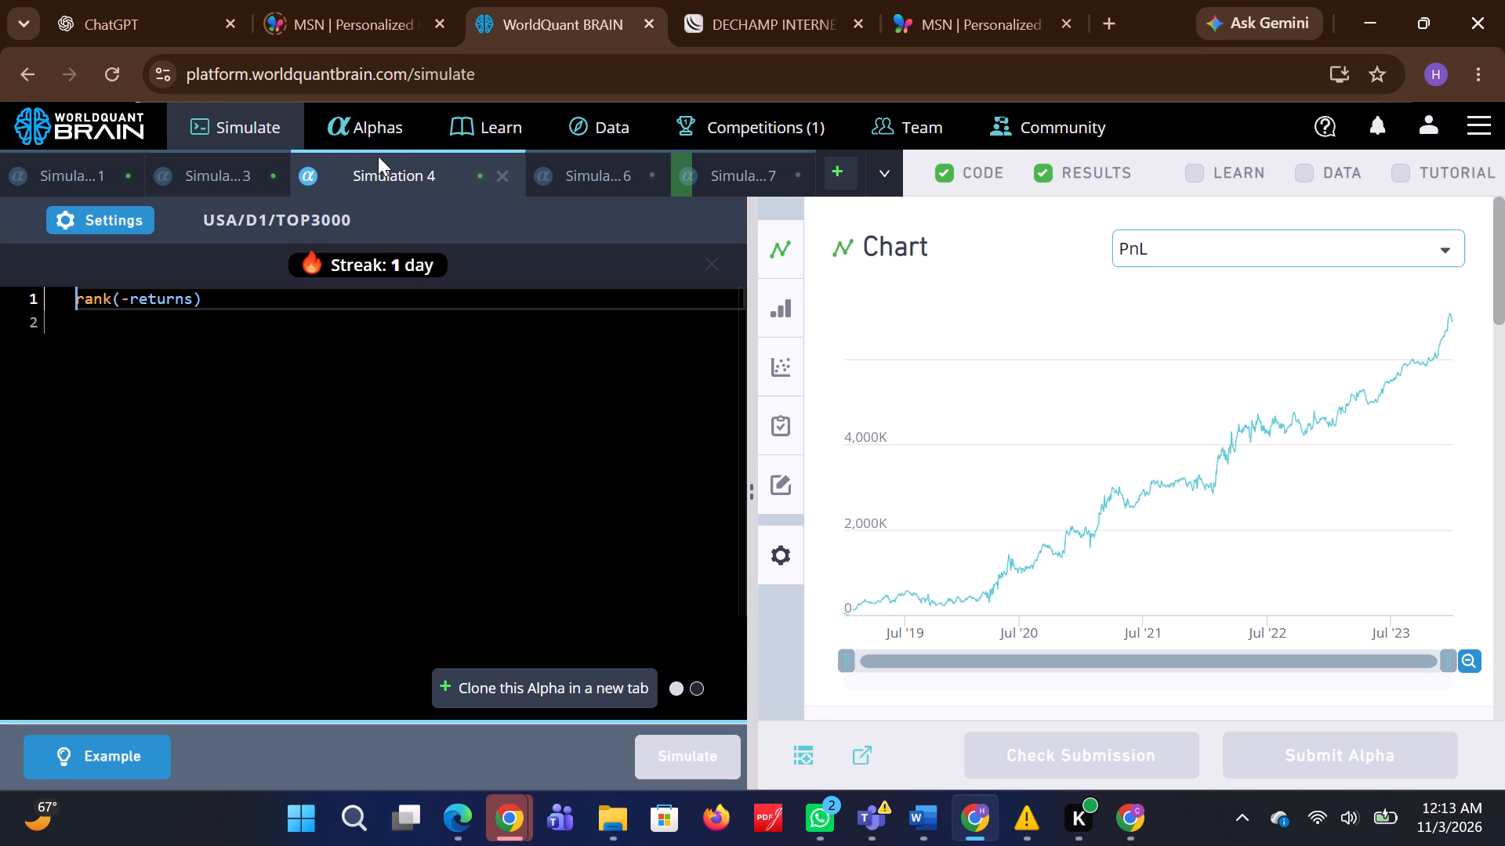
left_click(229, 157)
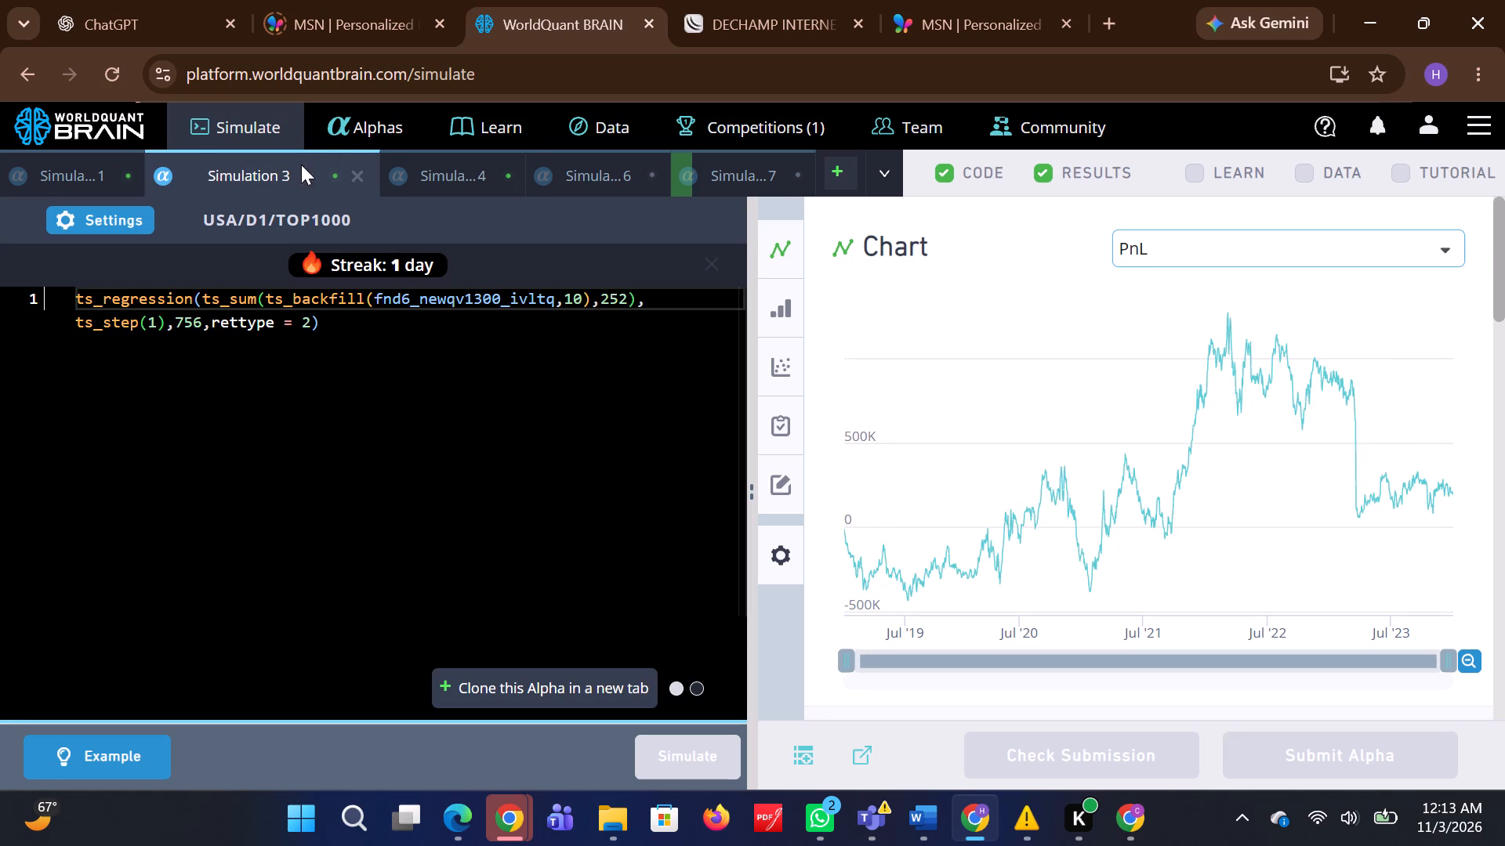
left_click(357, 176)
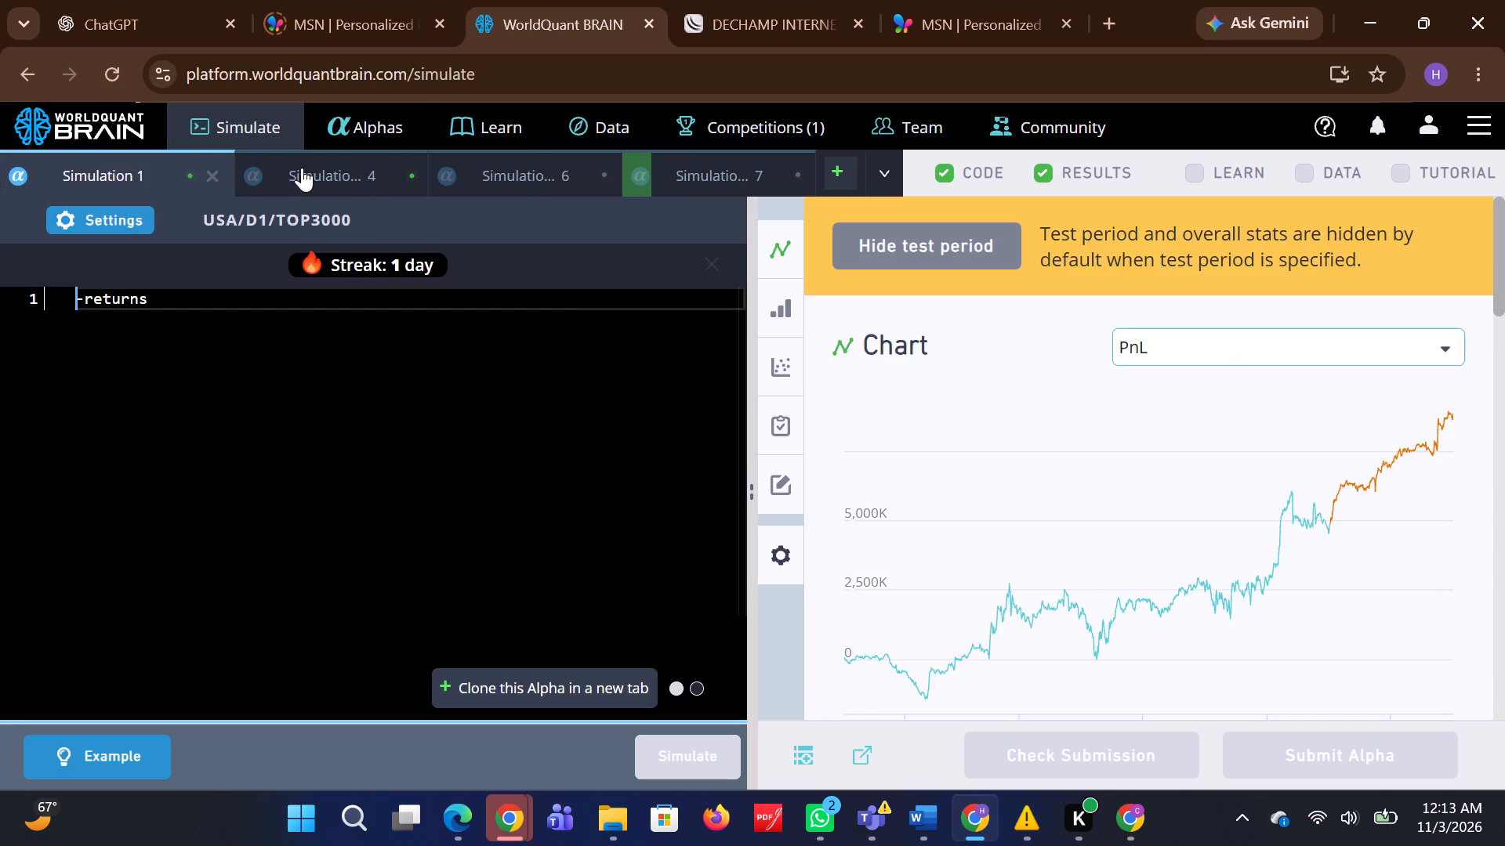
left_click(156, 161)
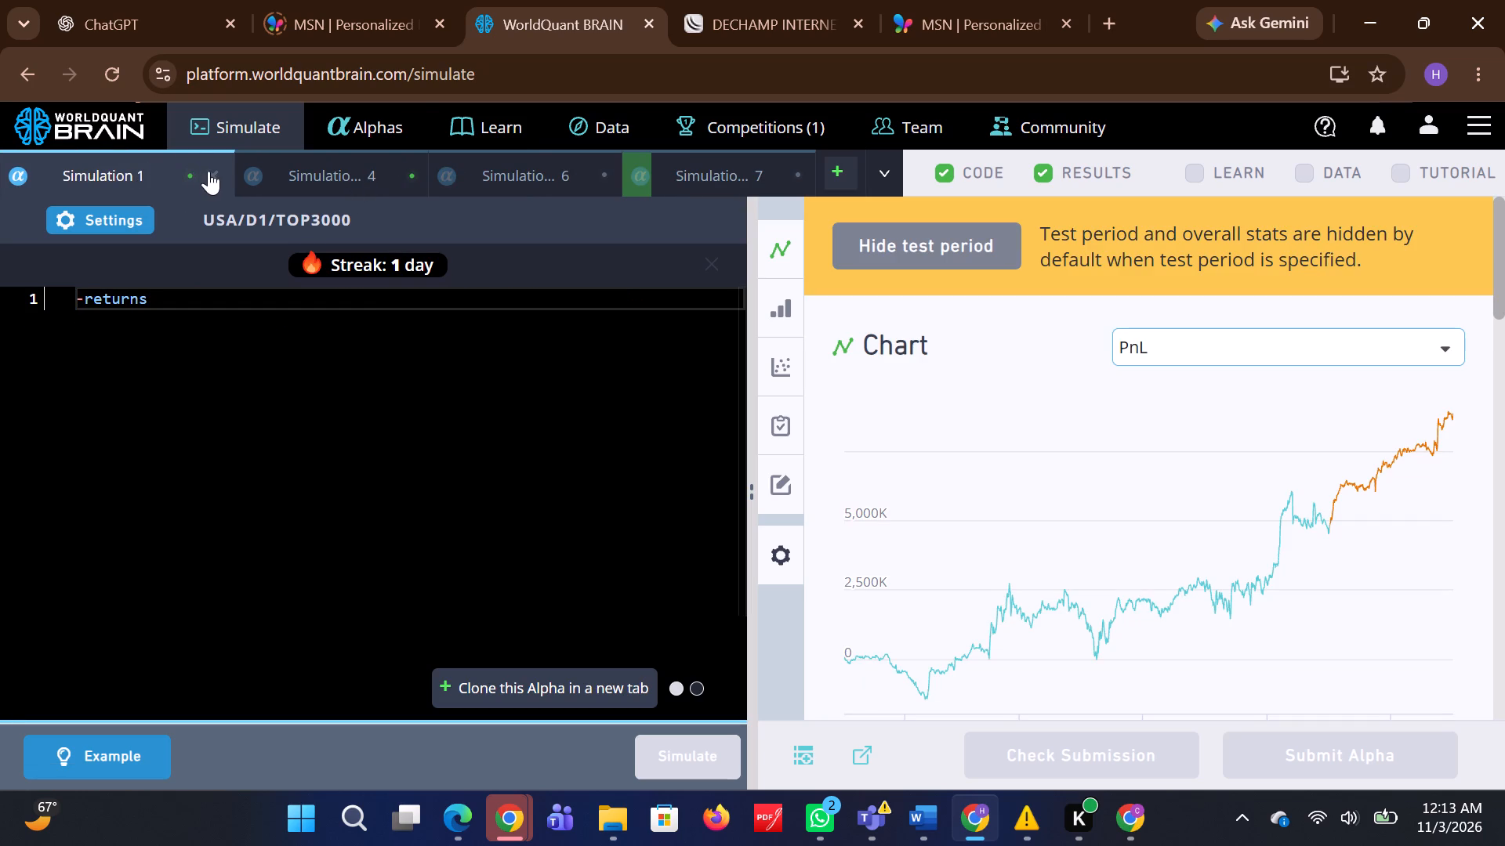
left_click(219, 175)
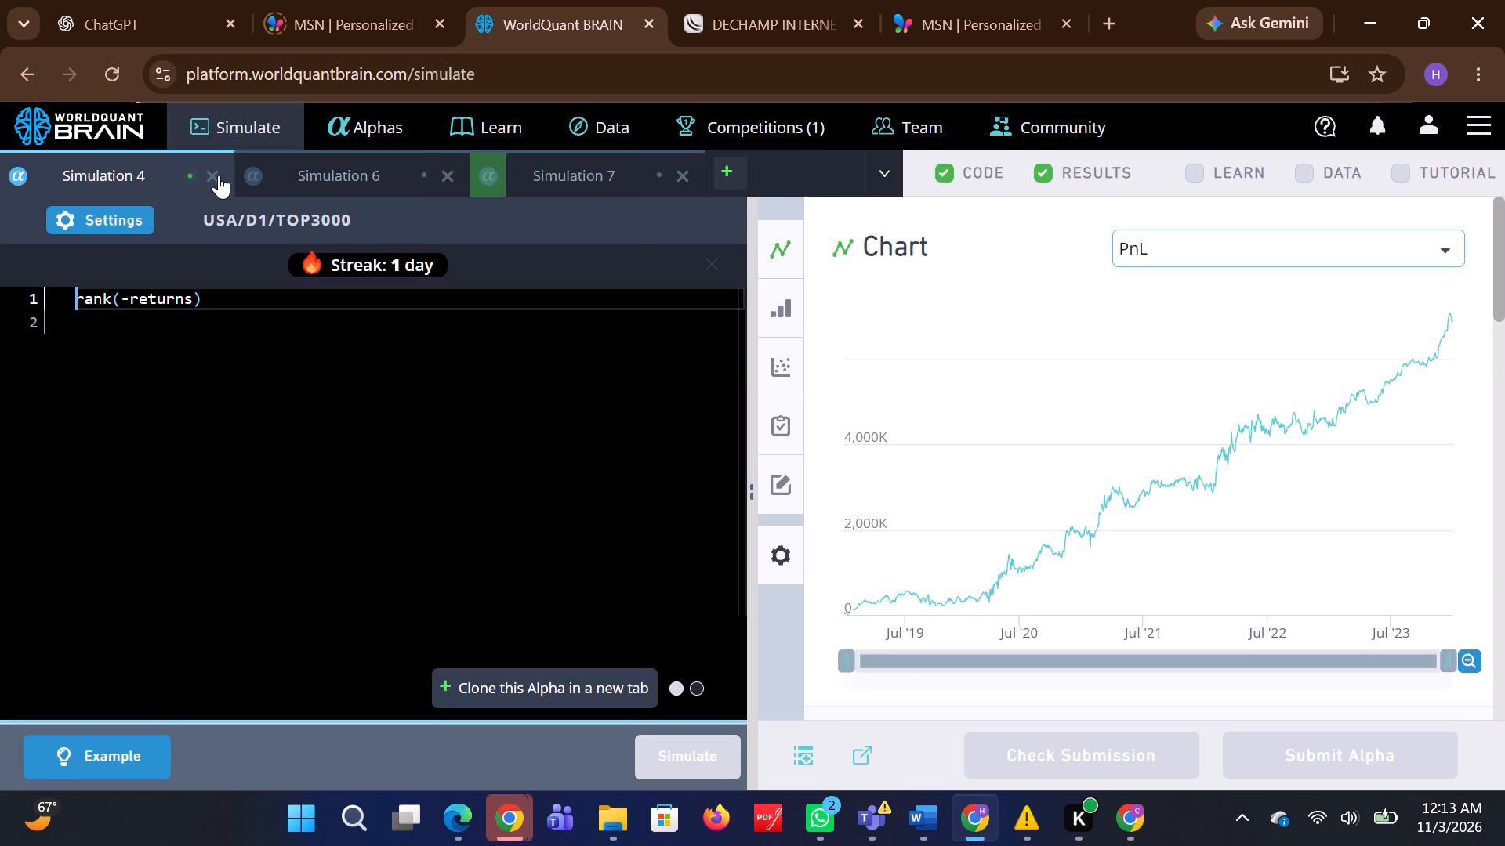
Run the simulation of the original multiply alpha in Simulation 6.
left_click(321, 173)
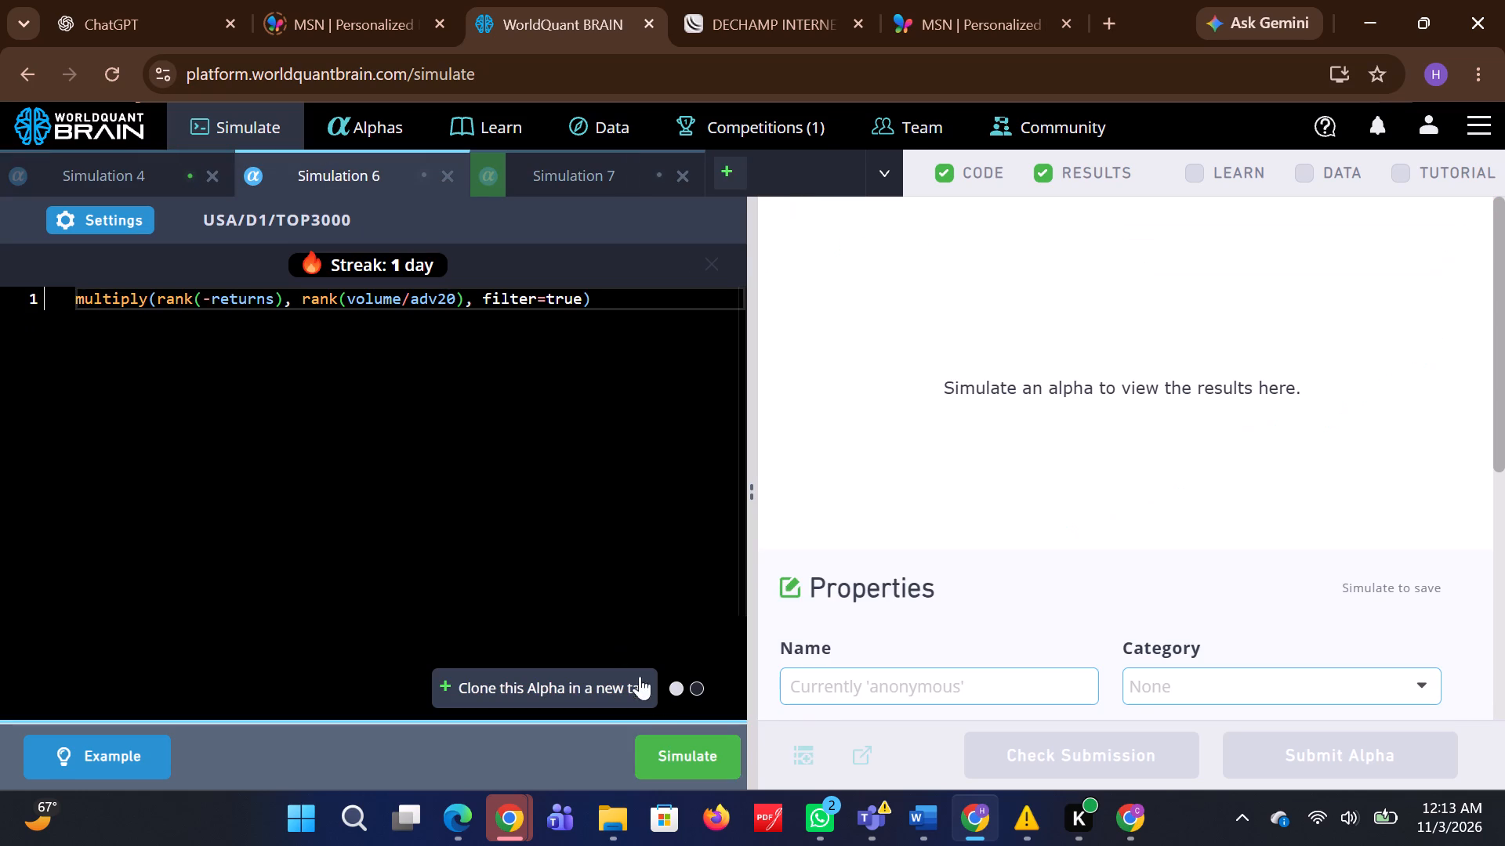
left_click(717, 760)
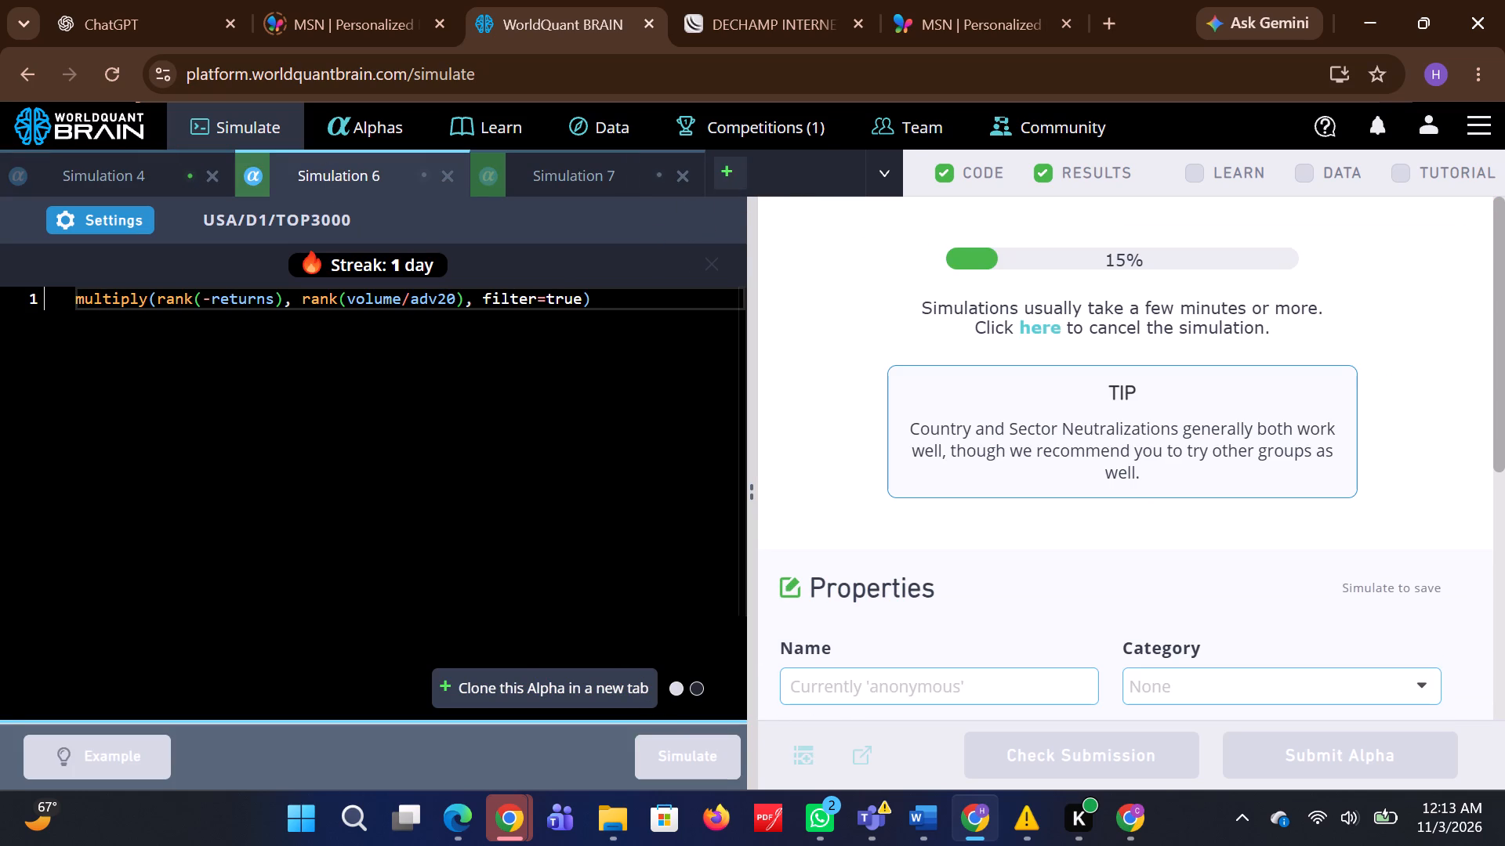
Clone the Simulation 6 alpha in another new tab and simulate the copy with decay set to 40.
left_click(512, 686)
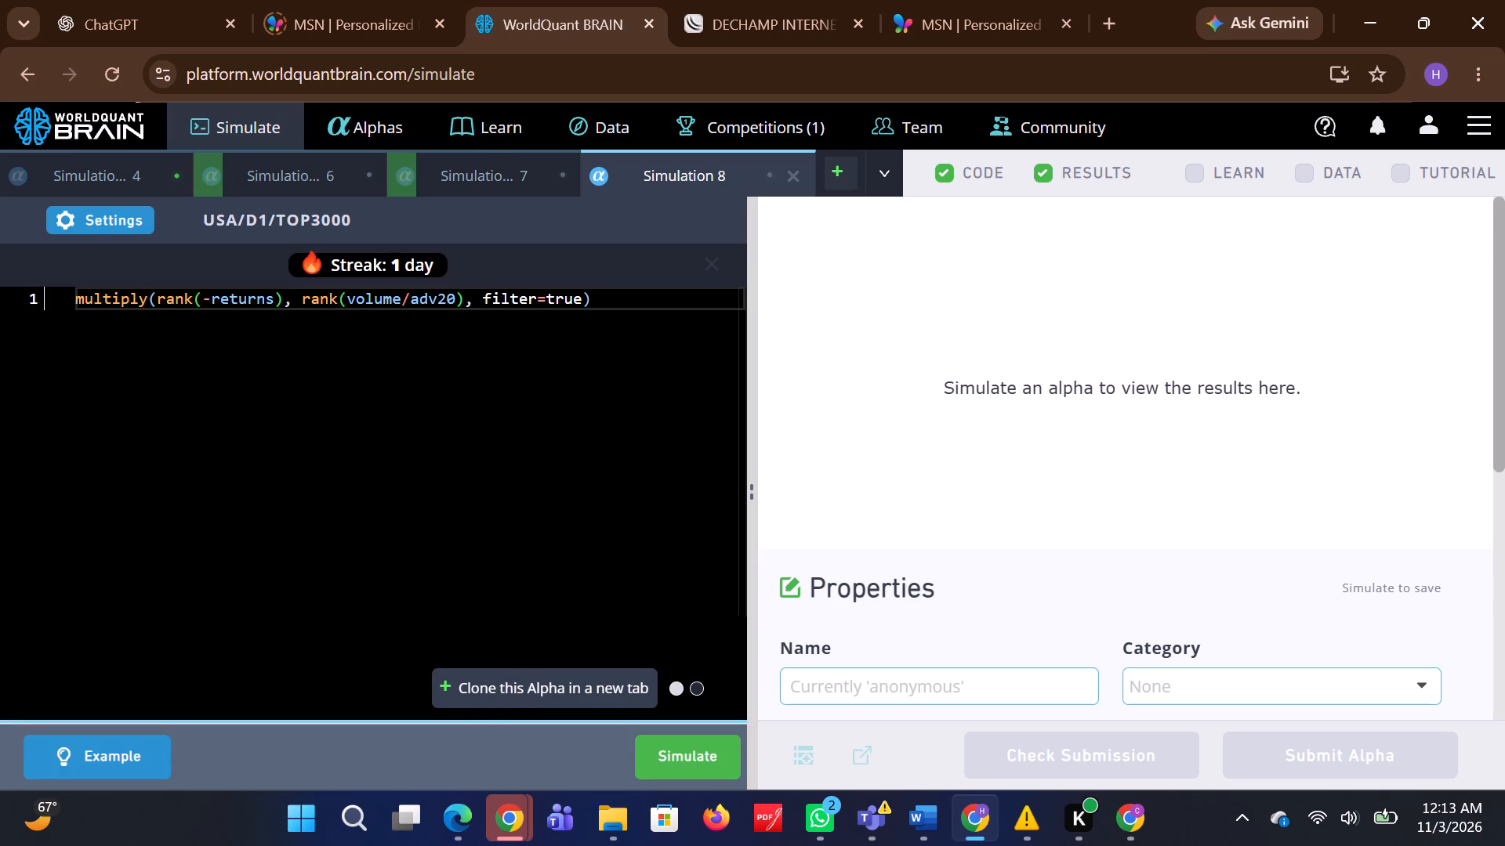
left_click(100, 228)
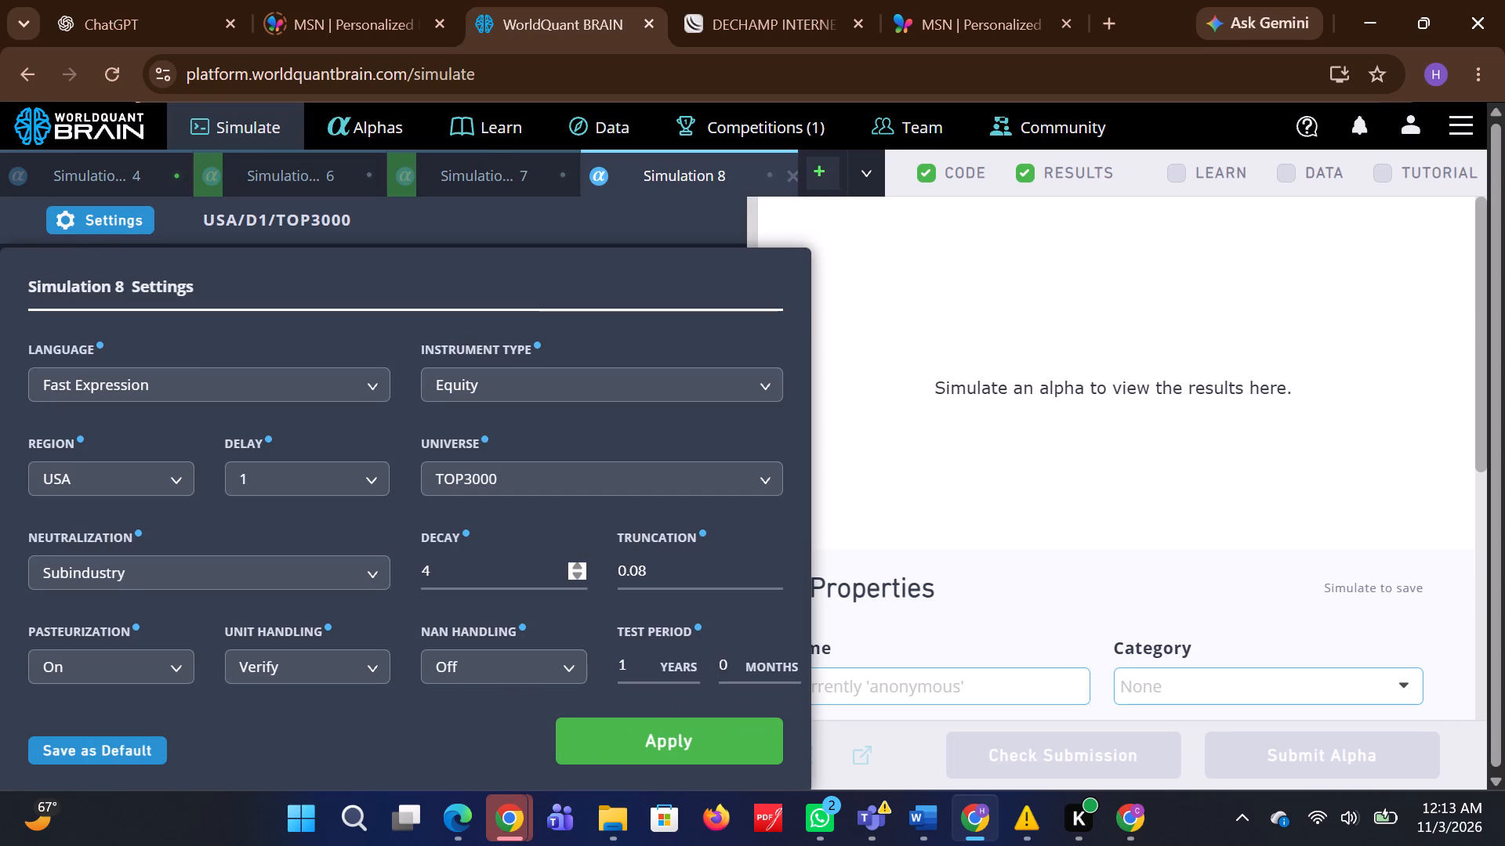
left_click(462, 571)
key("BackSpace")
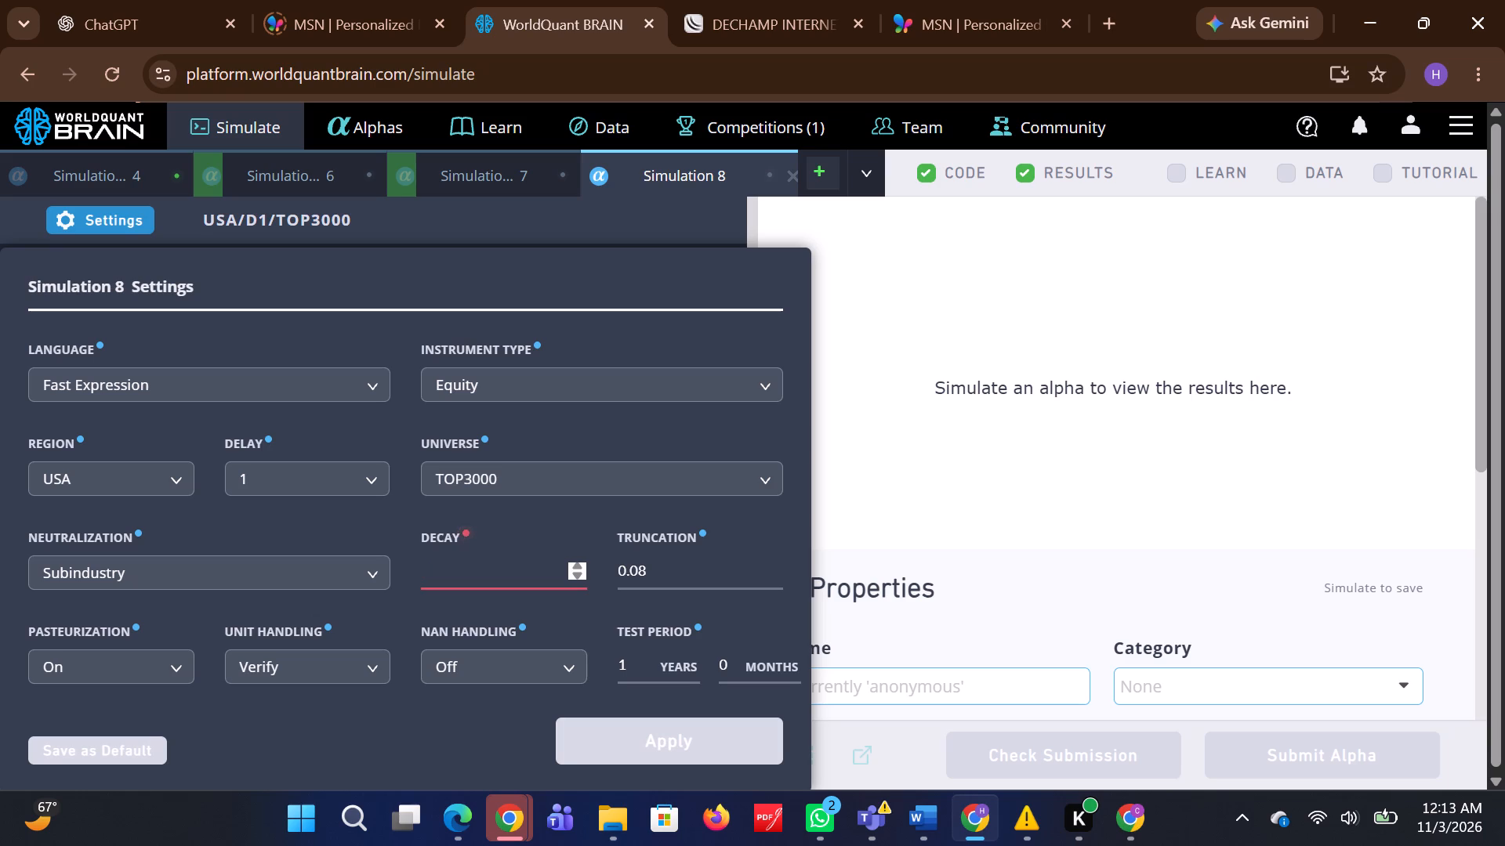
type("40")
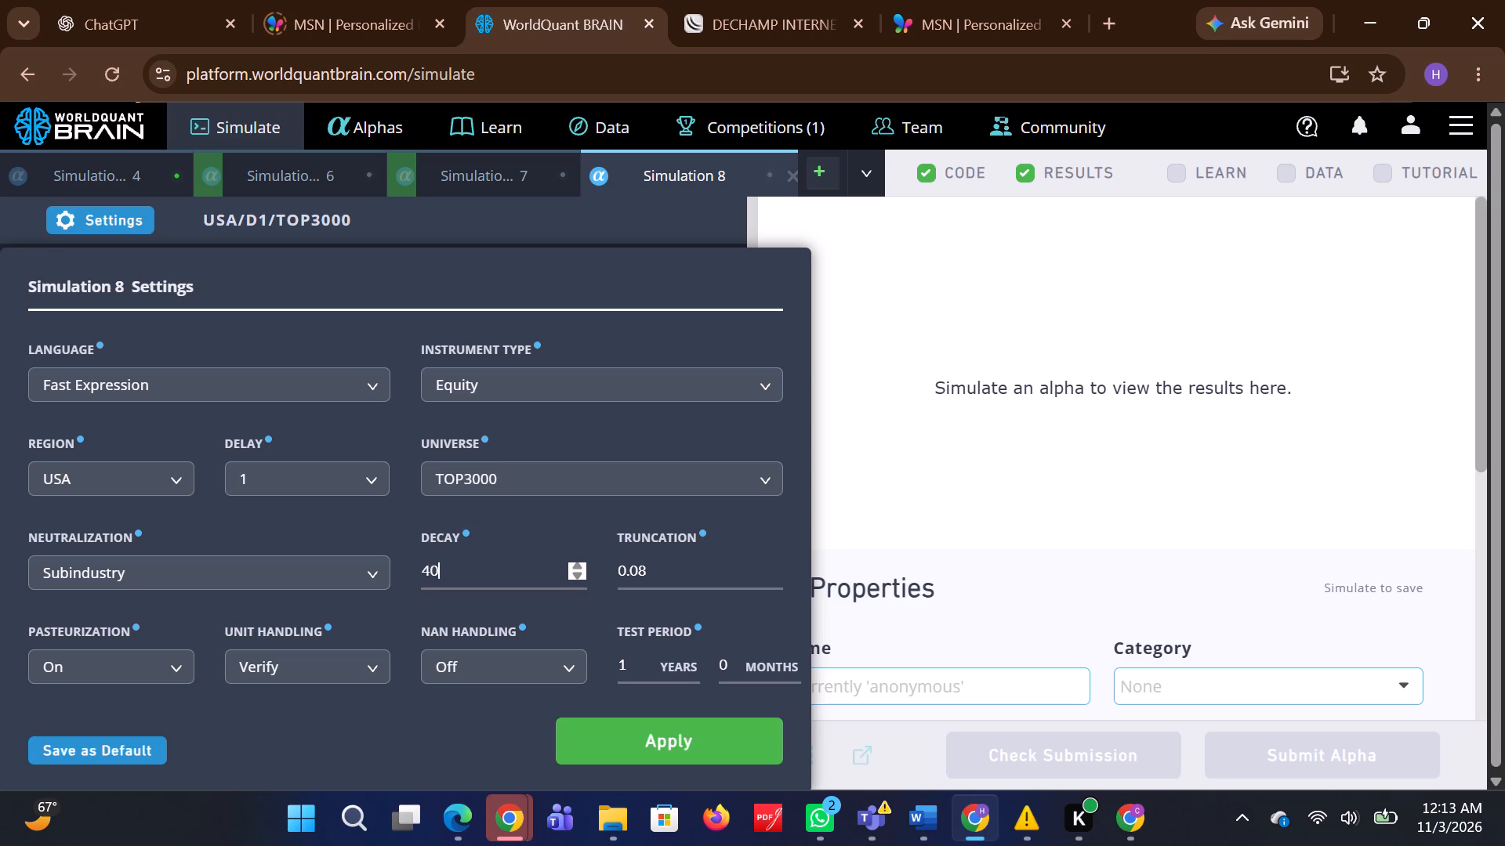
left_click(611, 750)
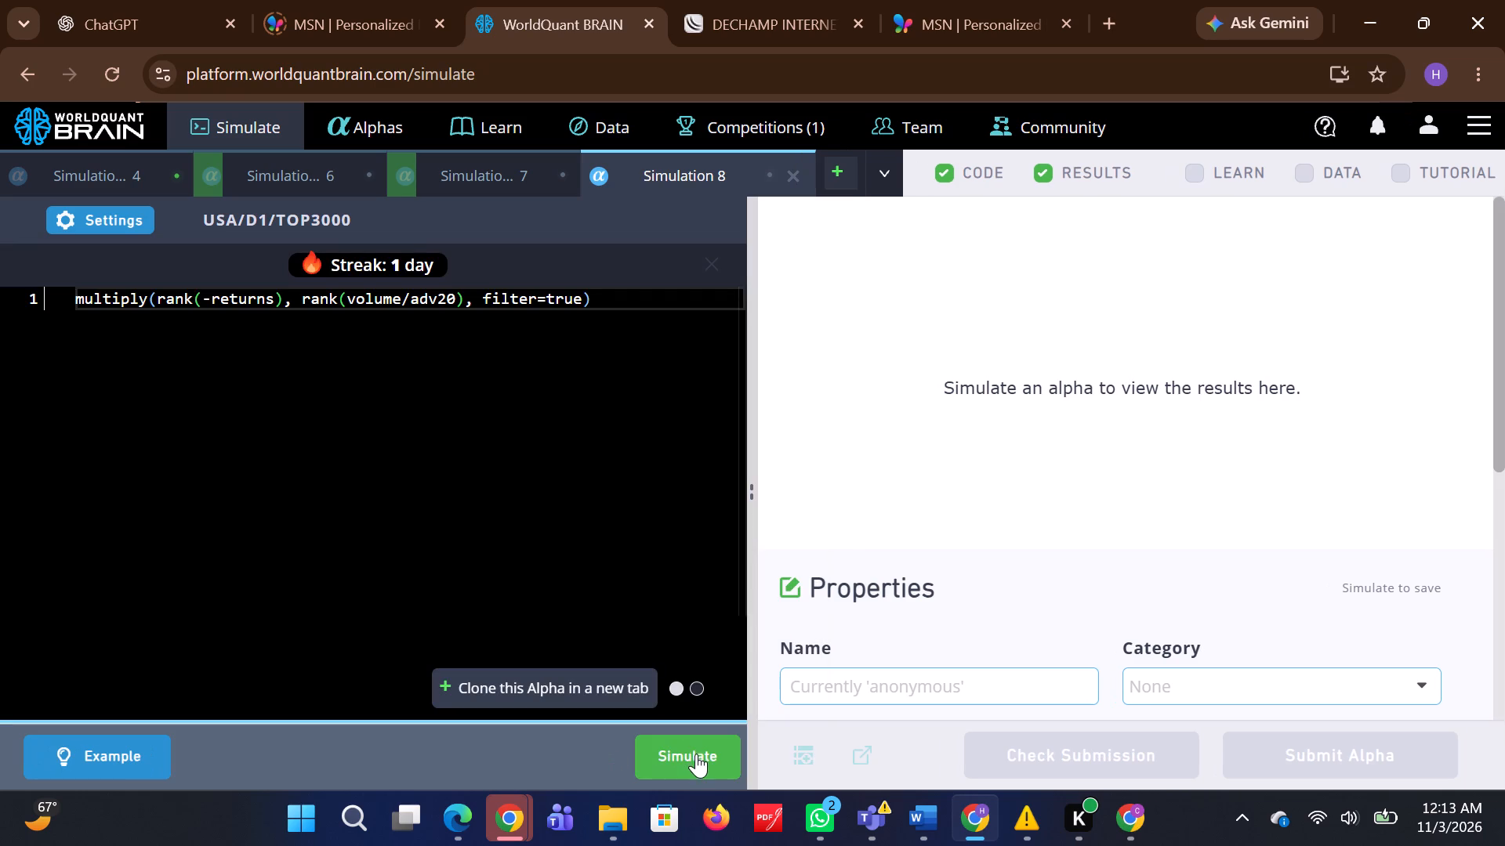
left_click(696, 754)
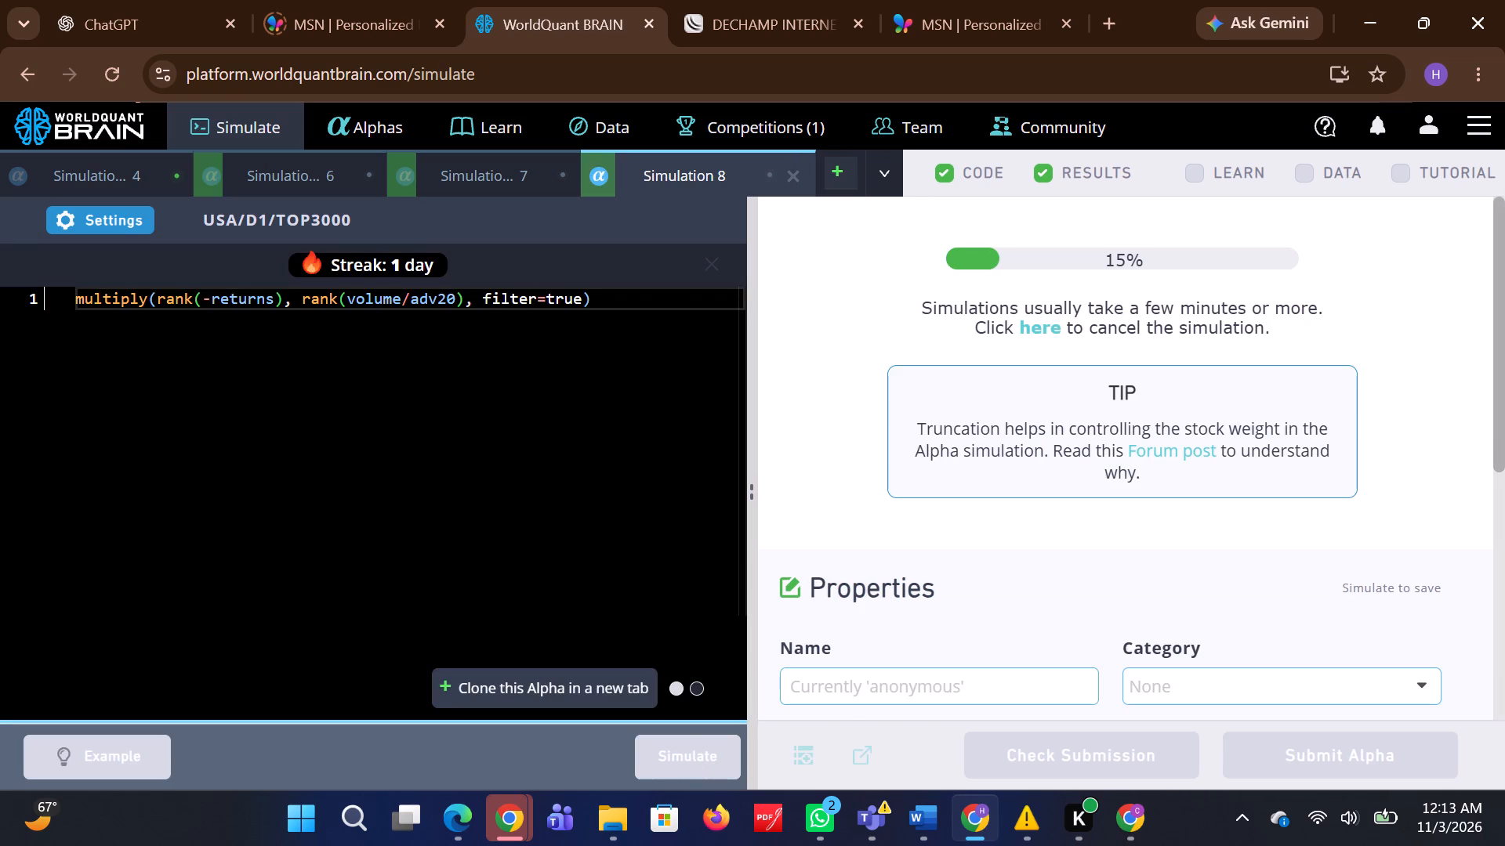
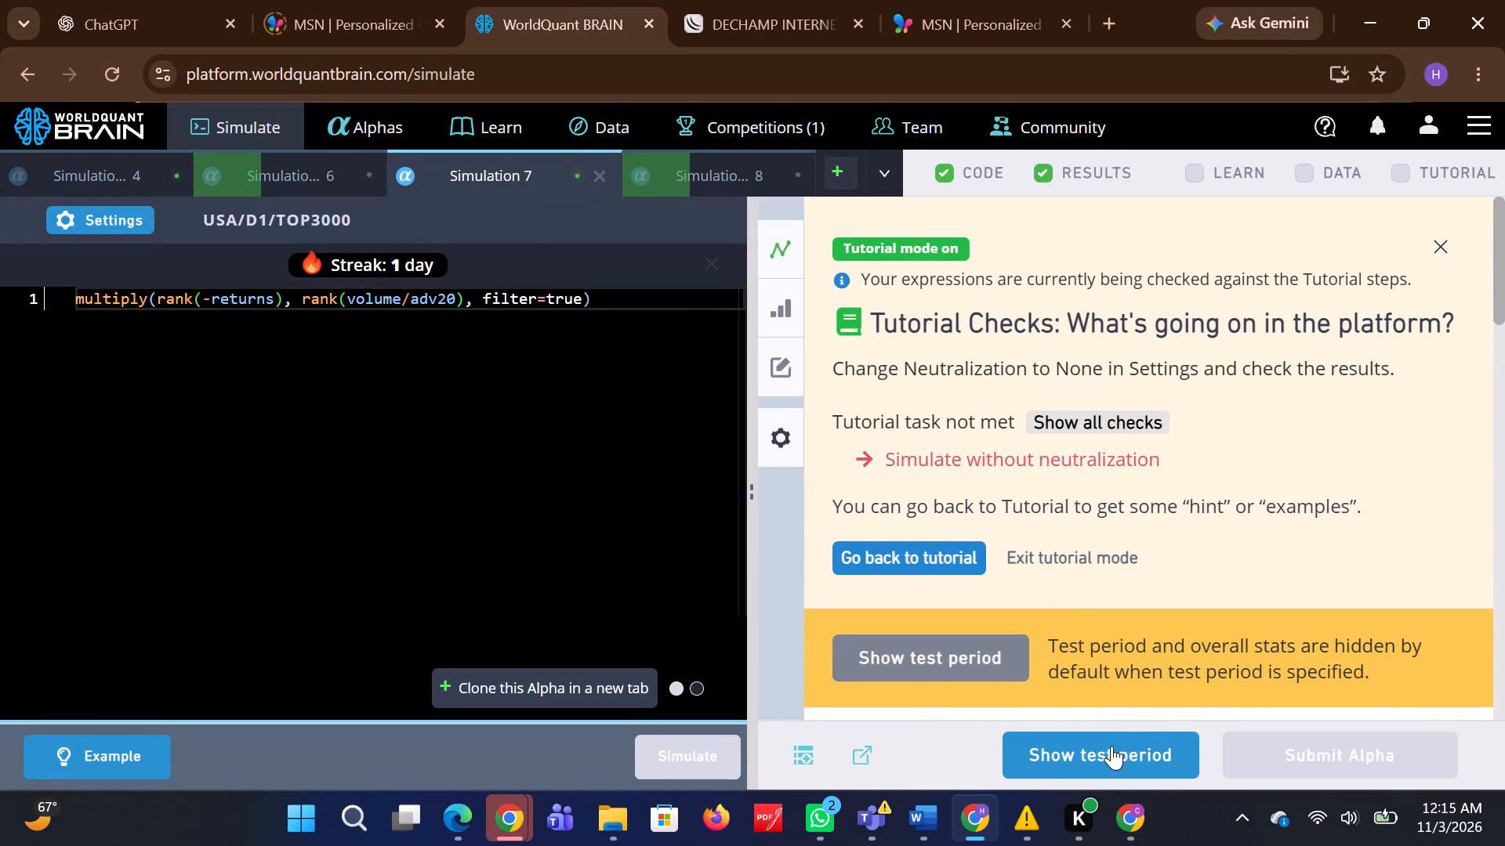
Reveal the test period of Simulation 7, check its submission eligibility and expand the failed-test details.
left_click(1112, 746)
left_click(1108, 751)
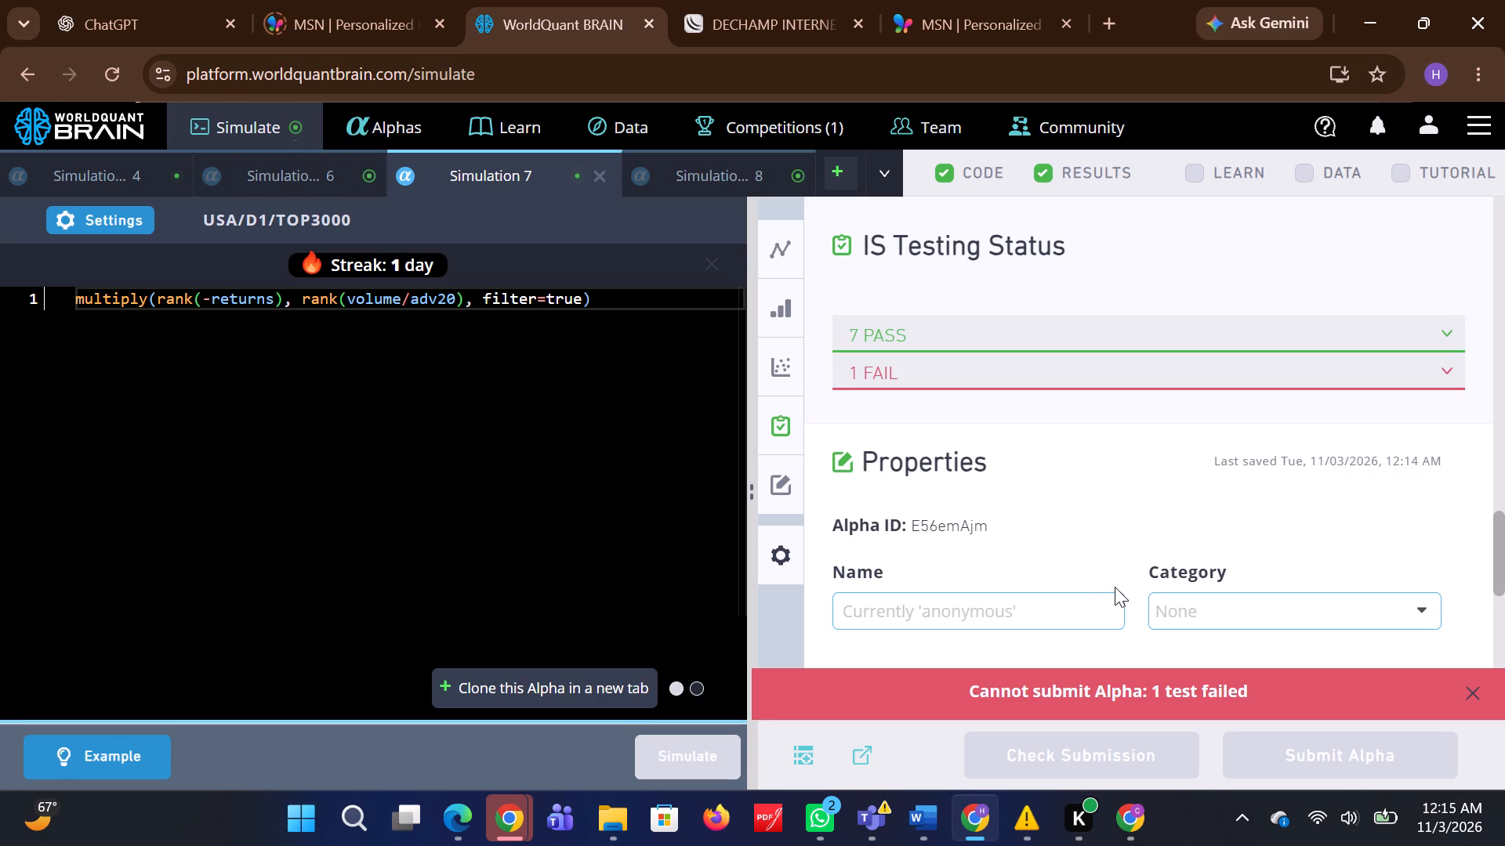
left_click(1224, 353)
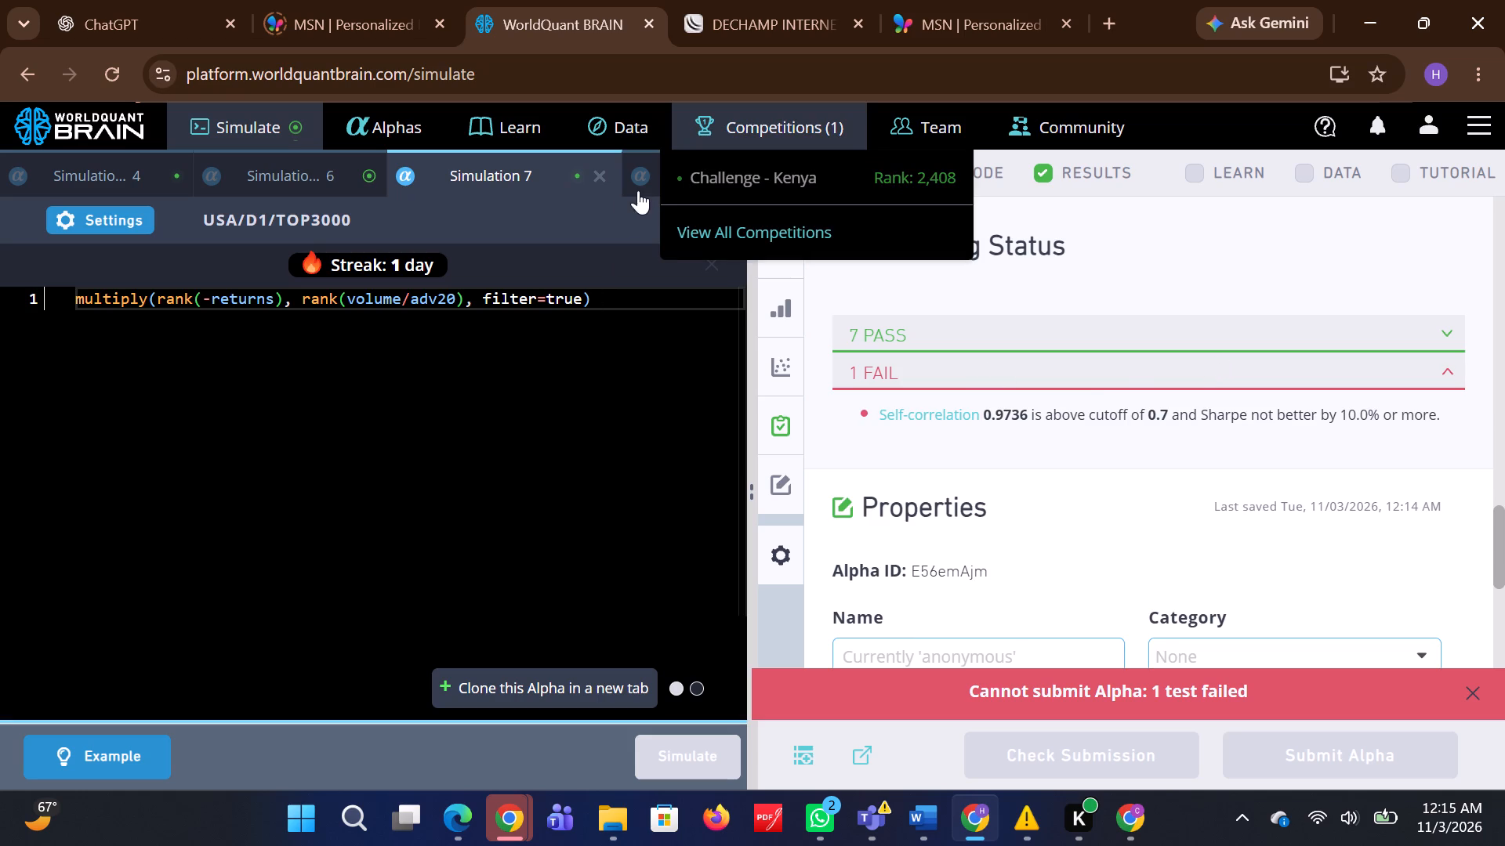
Reveal the test period of Simulation 8, check its submission eligibility and expand the failed-test details.
left_click(667, 179)
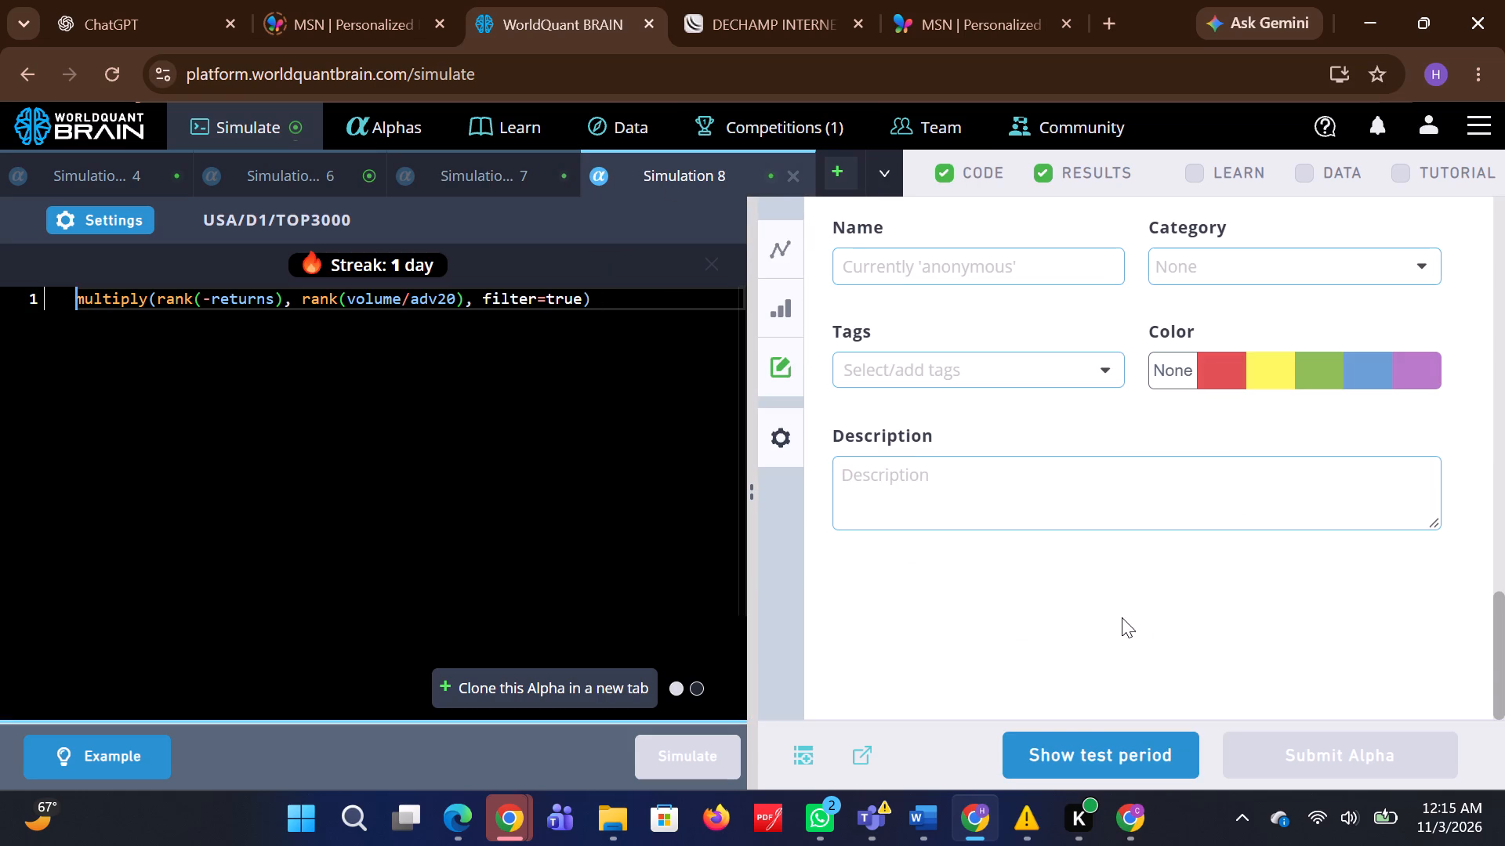
left_click(1046, 749)
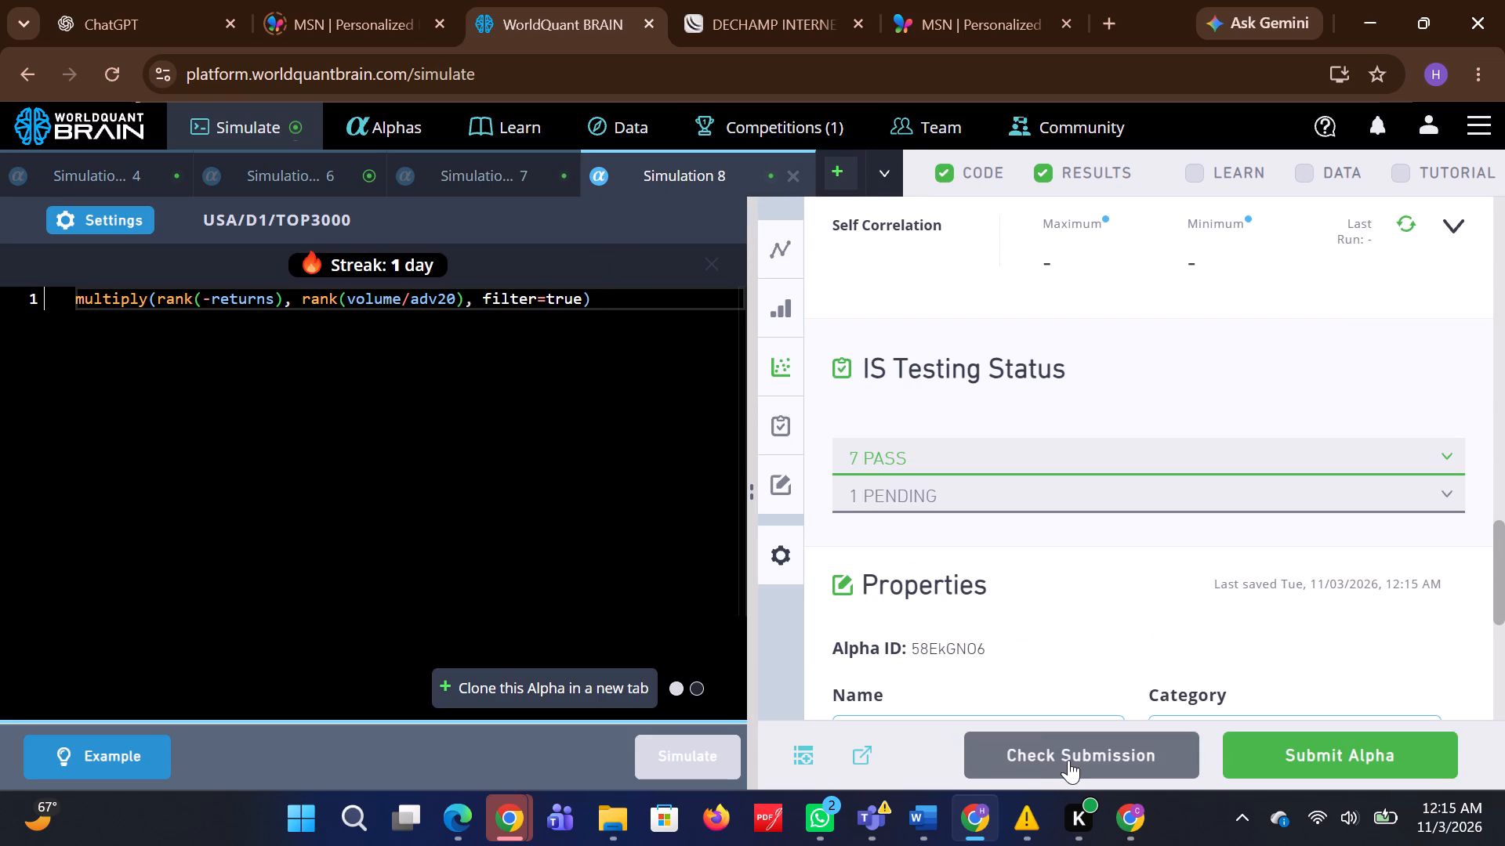
left_click(1068, 760)
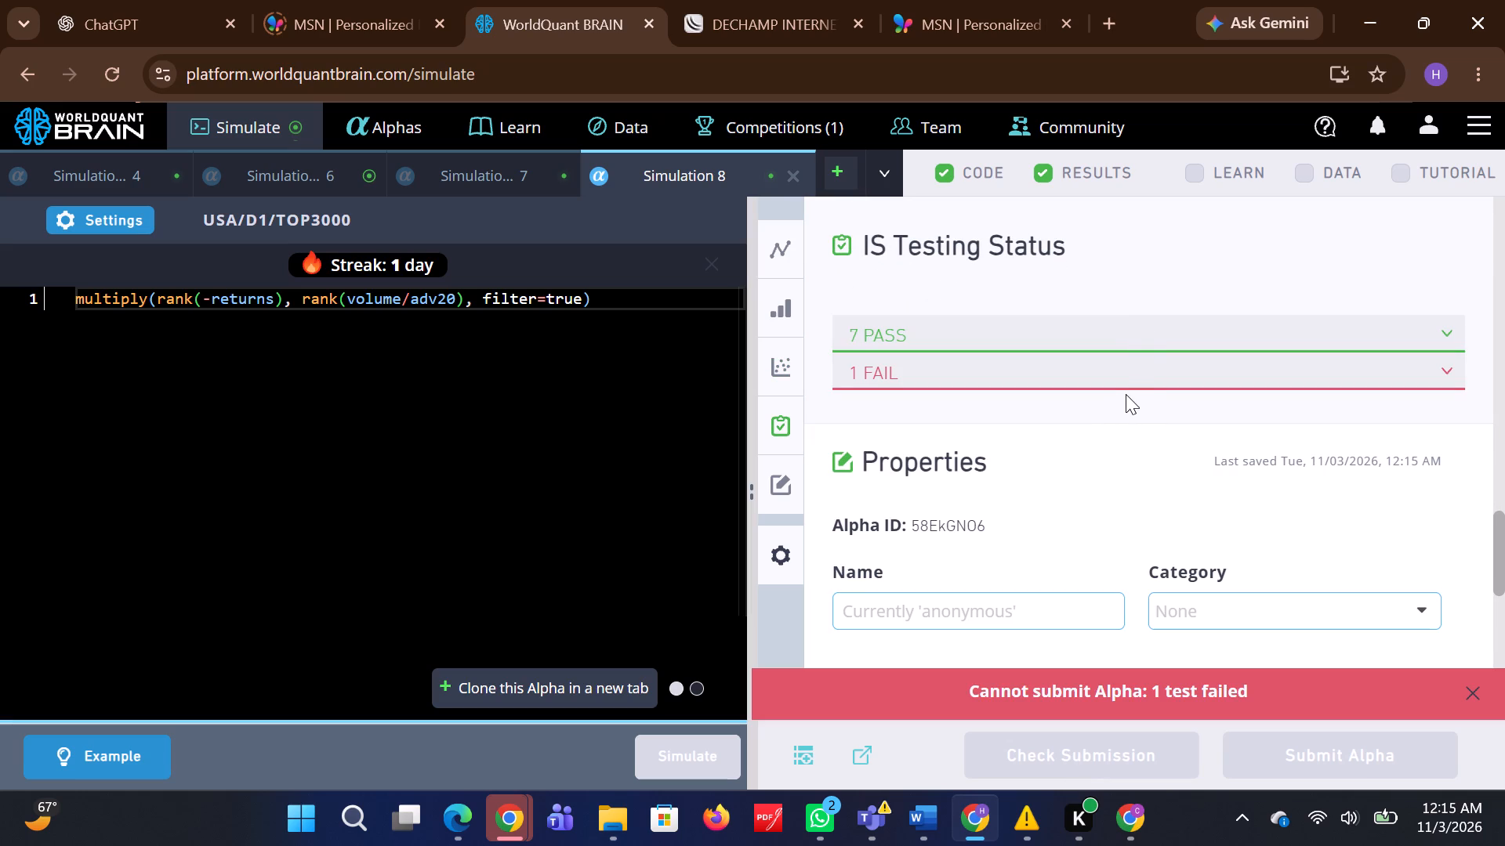
left_click(1122, 371)
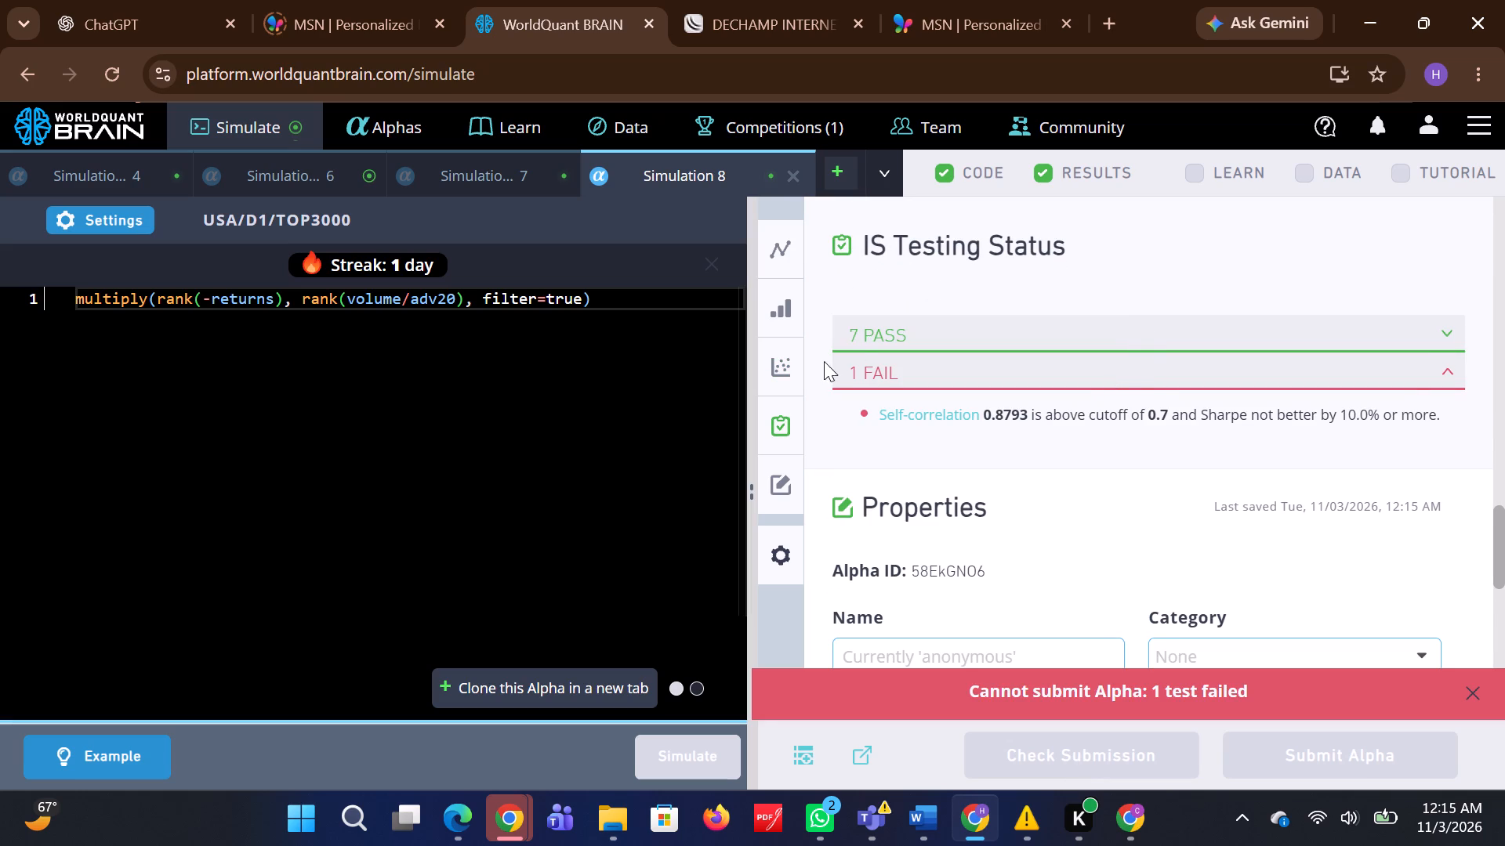
Reveal the test period of Simulation 6 to examine its IS testing status.
left_click(318, 169)
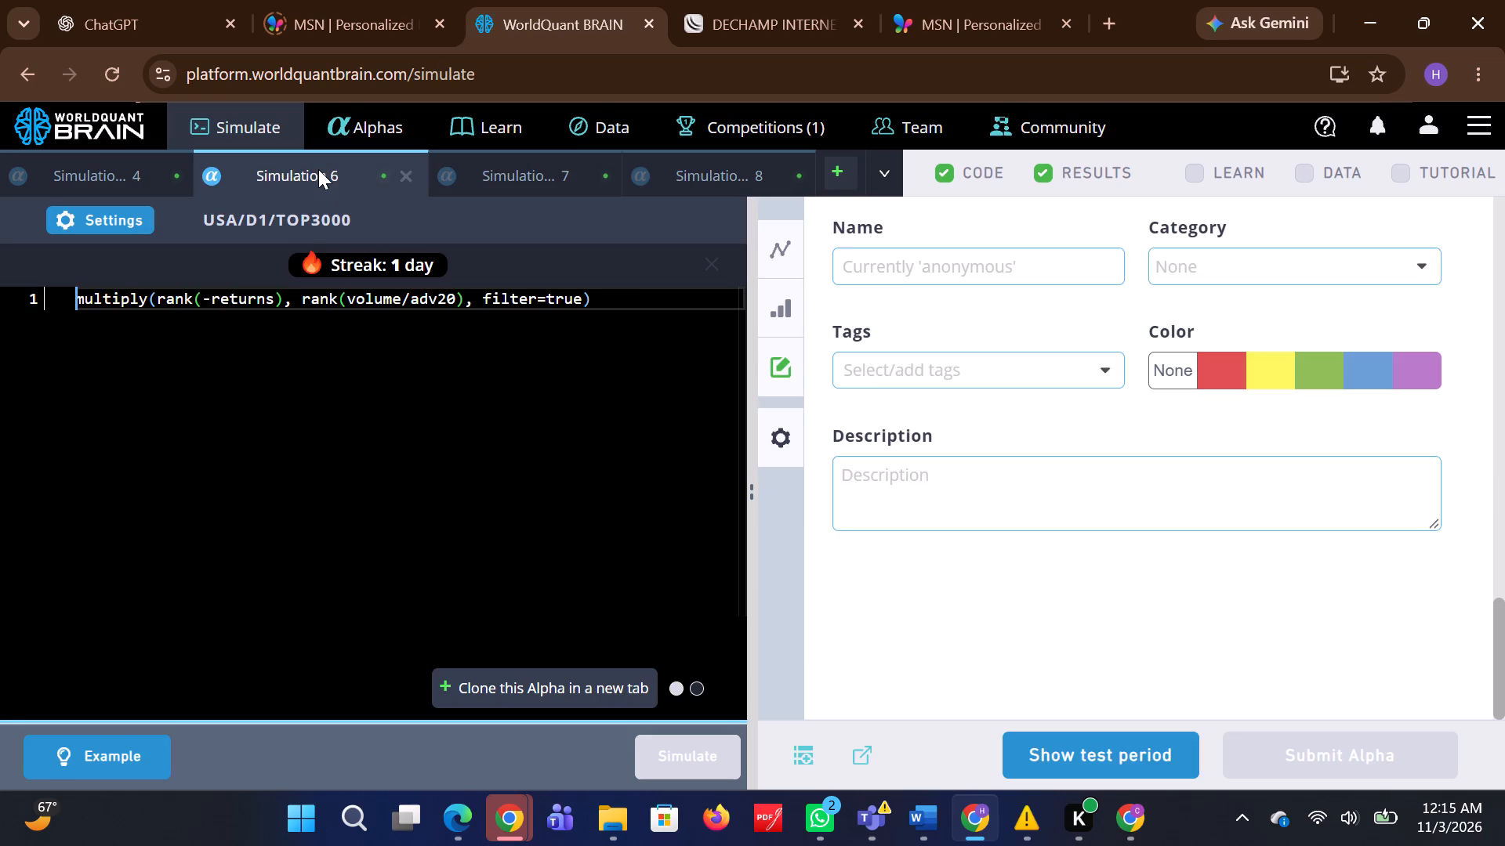
left_click(1061, 743)
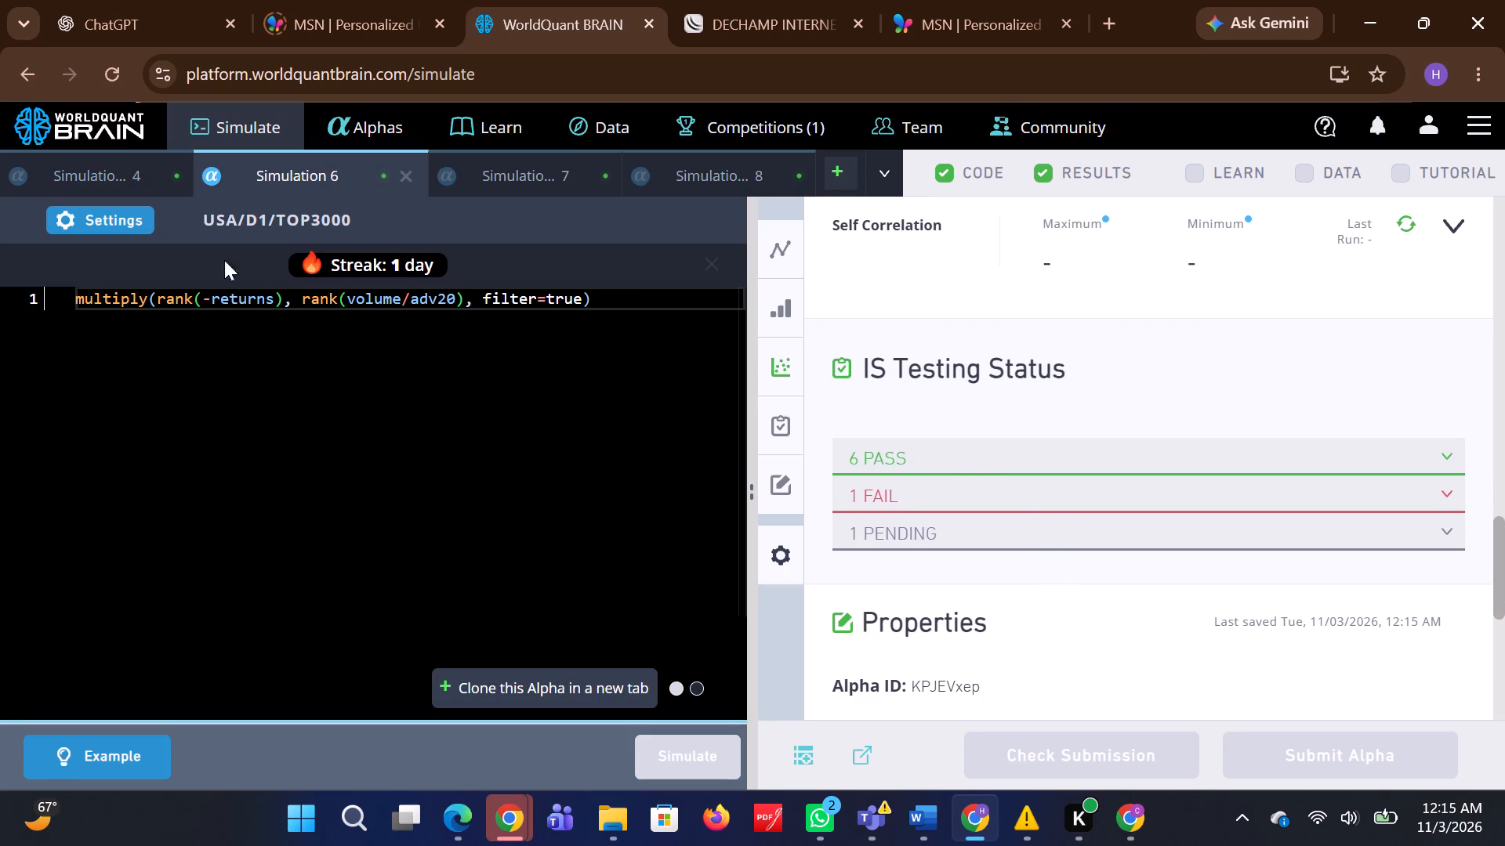
Set the decay of Simulation 6 to 70, apply the settings and run the simulation again.
left_click(127, 222)
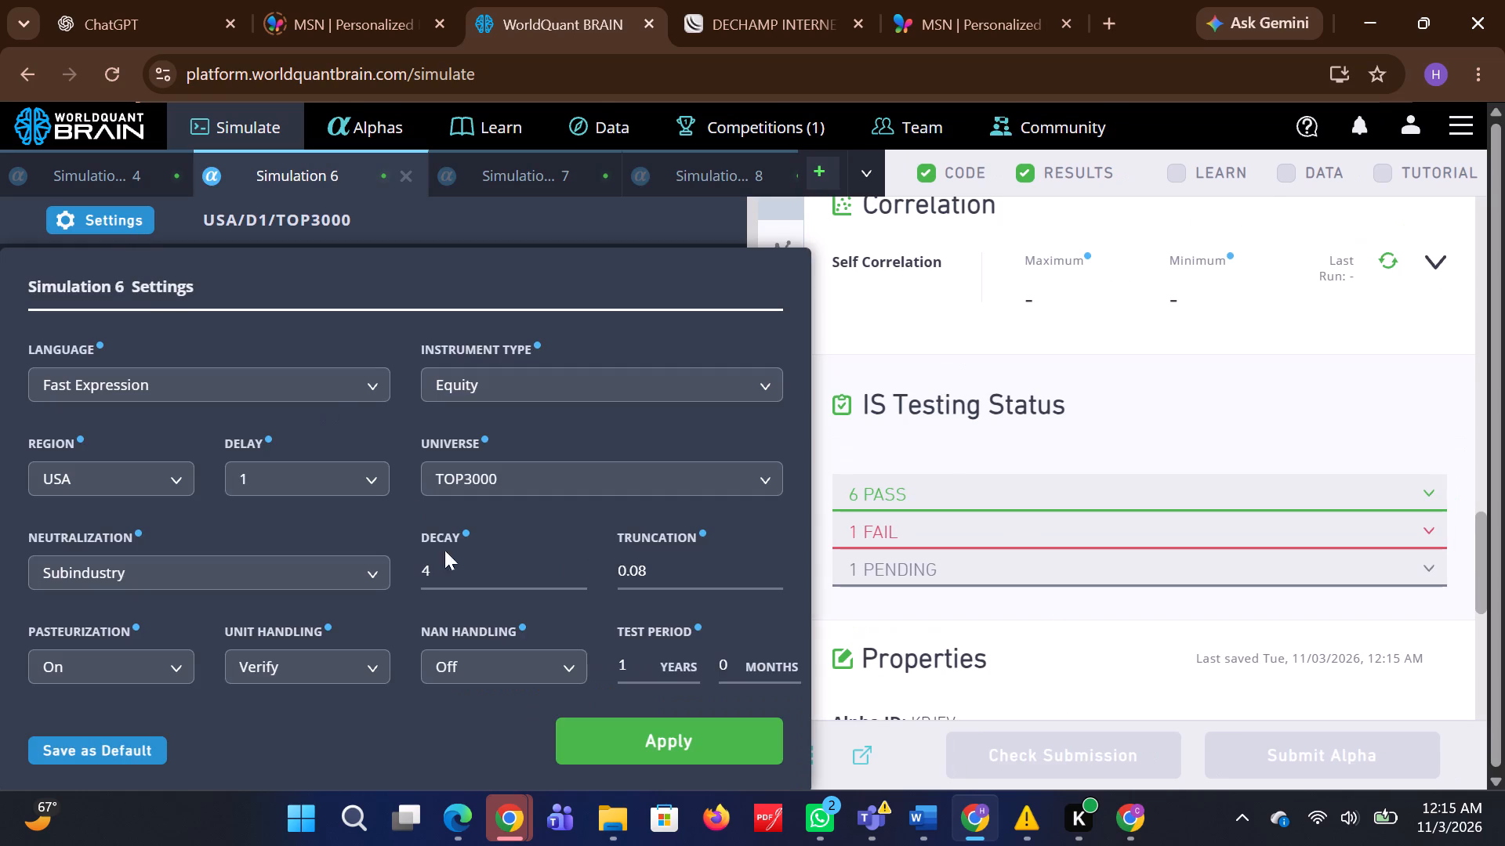
left_click(470, 578)
key("BackSpace")
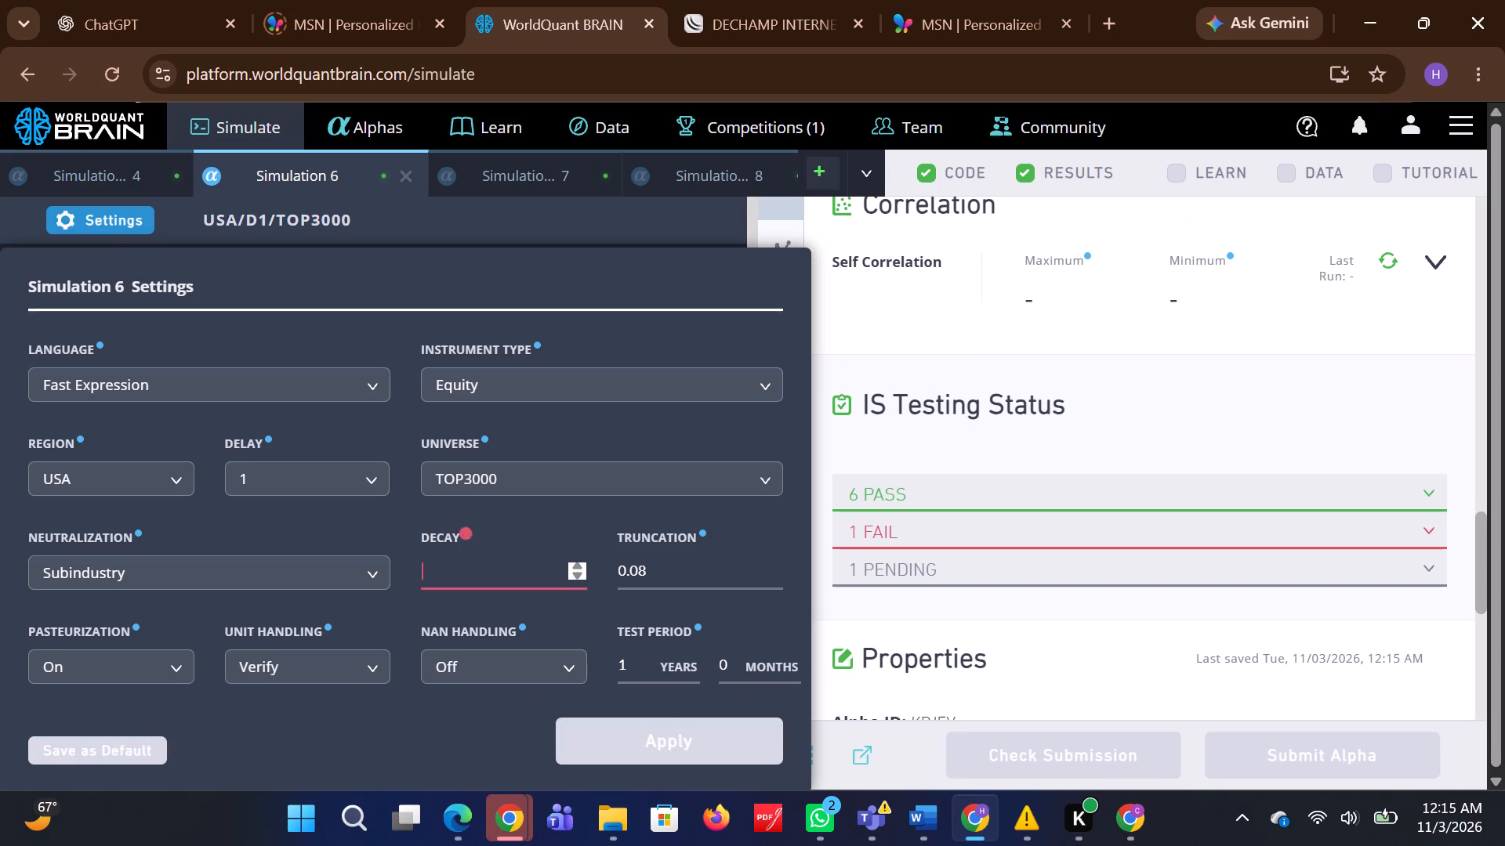
type("70")
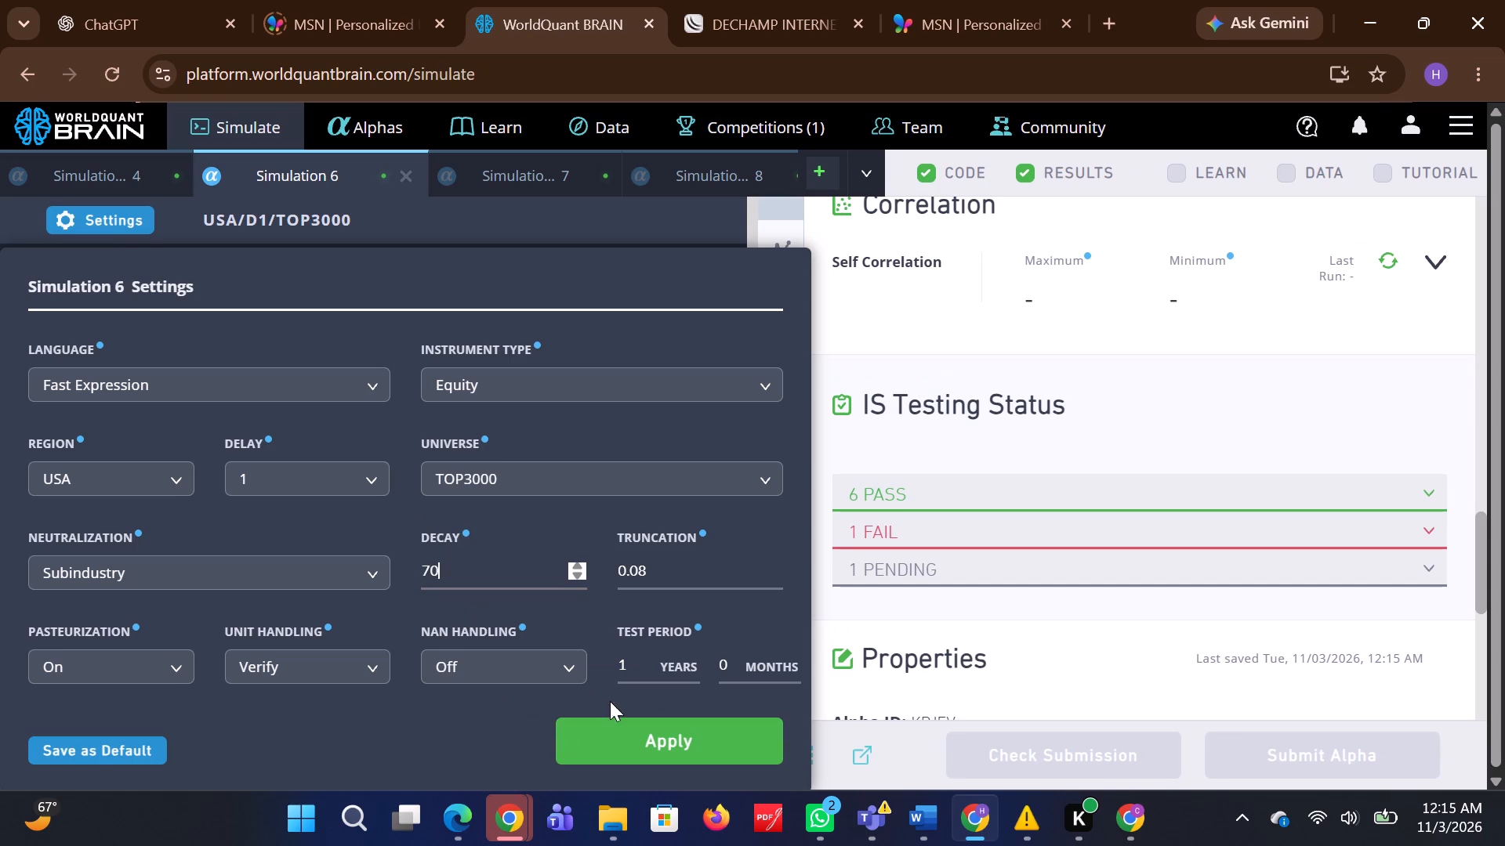
left_click(617, 728)
left_click(658, 755)
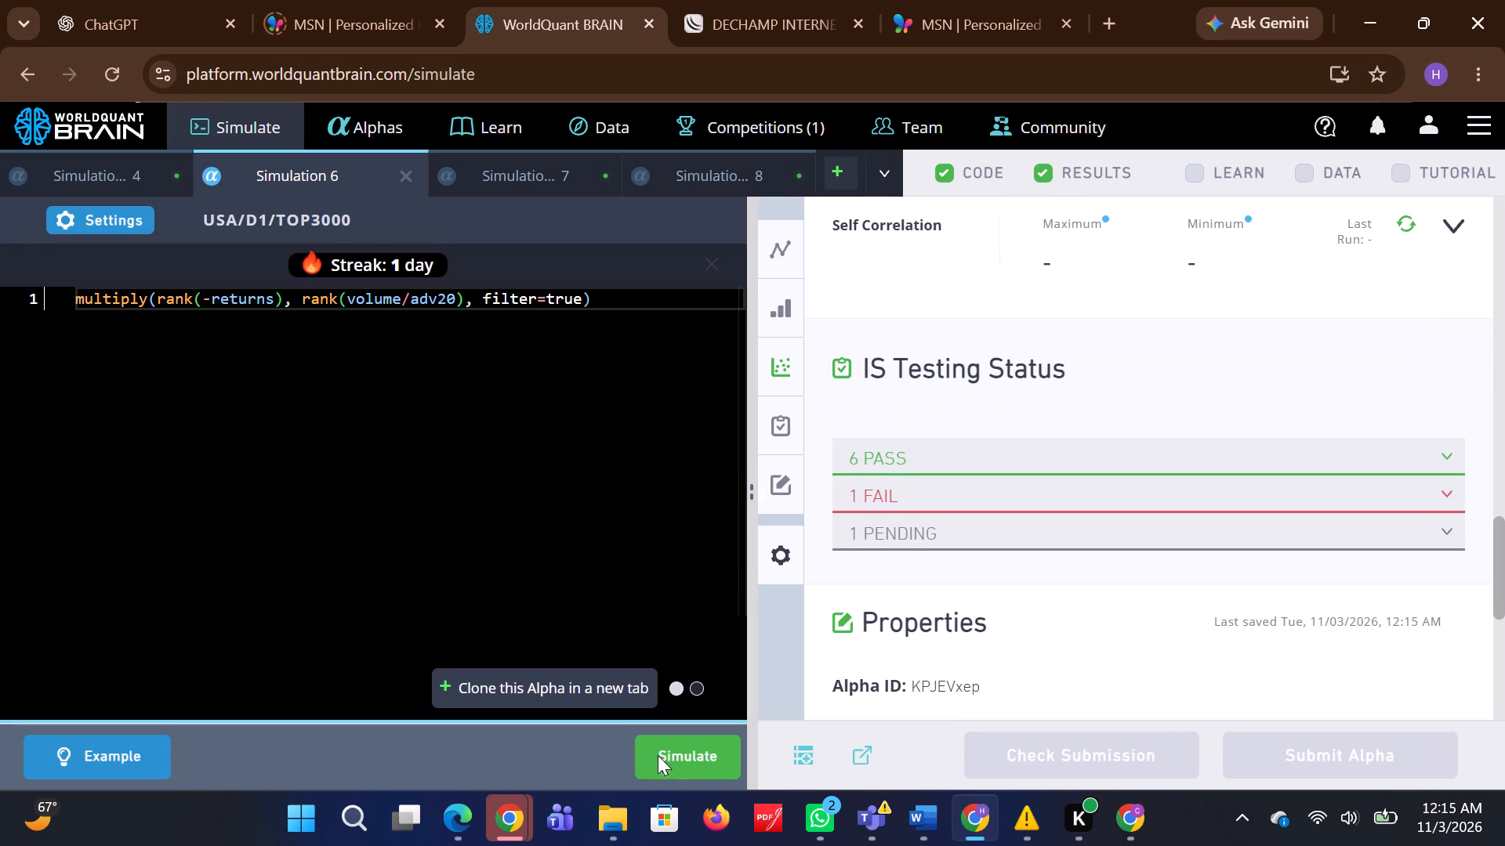
Set the decay of Simulation 7 to 100, apply the settings and run the simulation again.
left_click(535, 187)
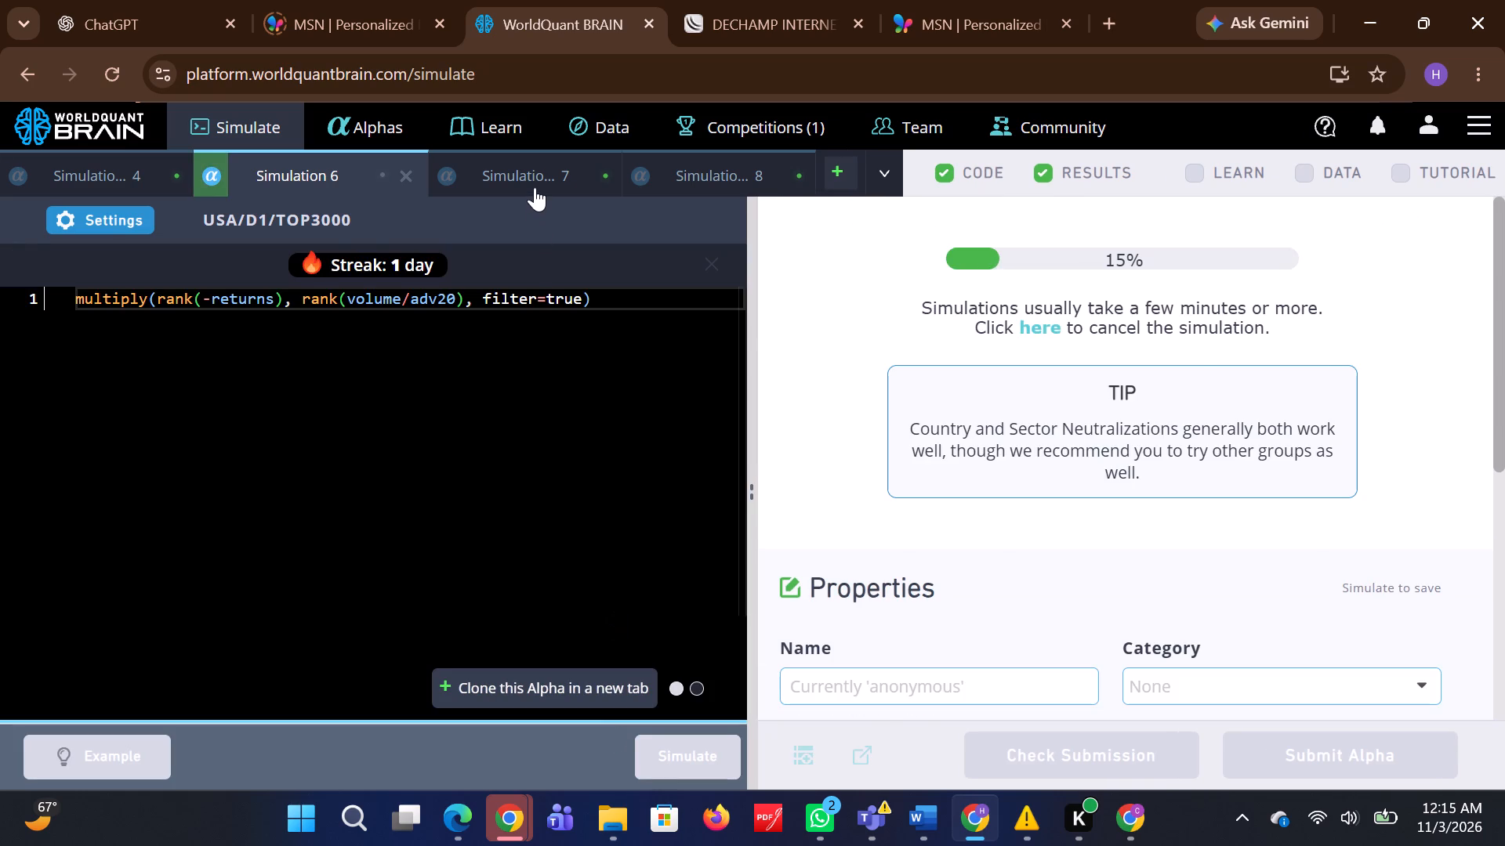
left_click(109, 218)
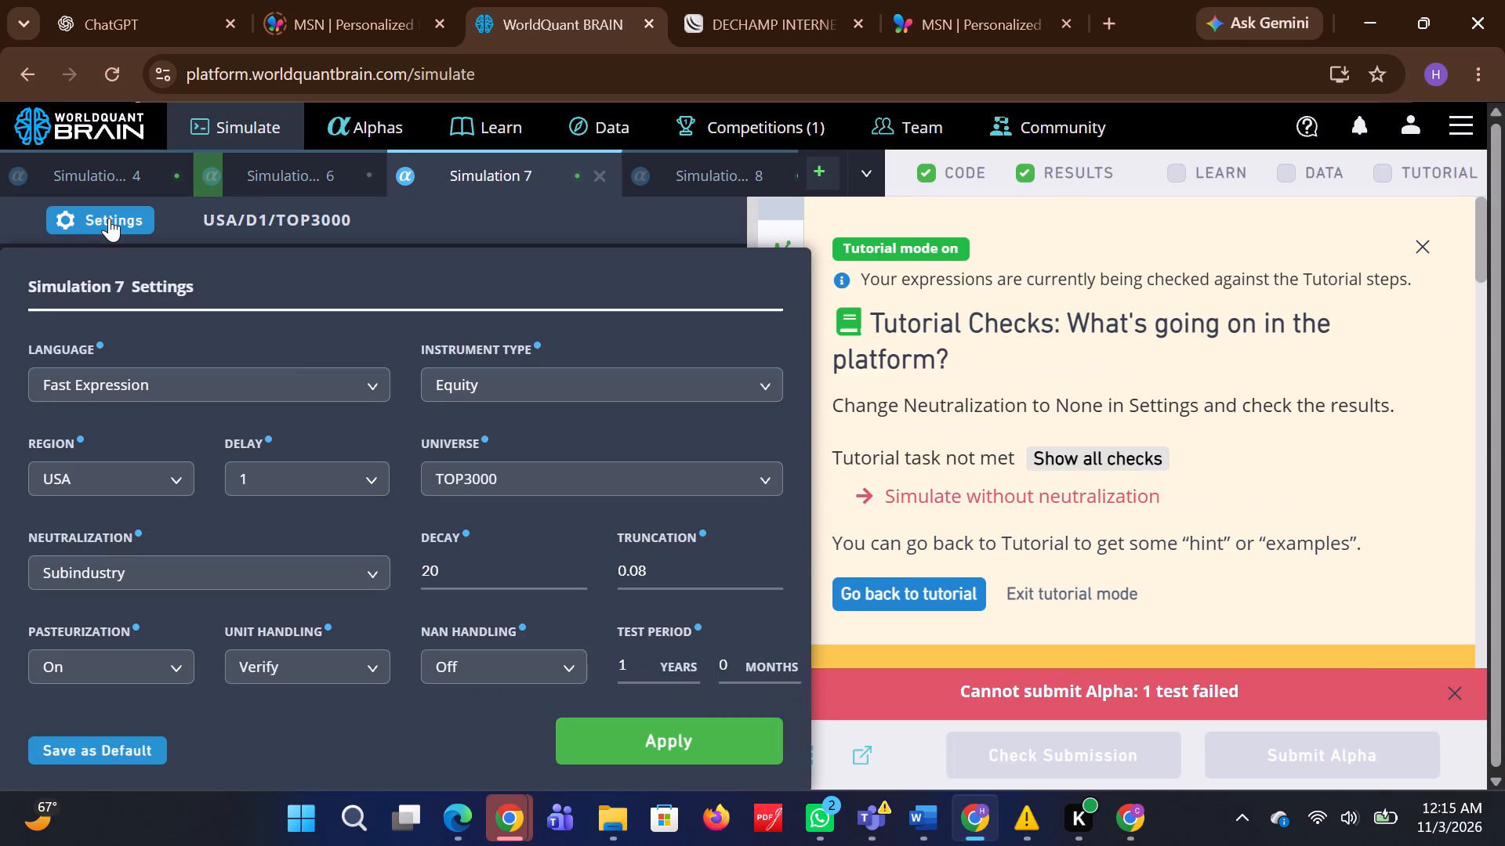
left_click(478, 562)
key("BackSpace")
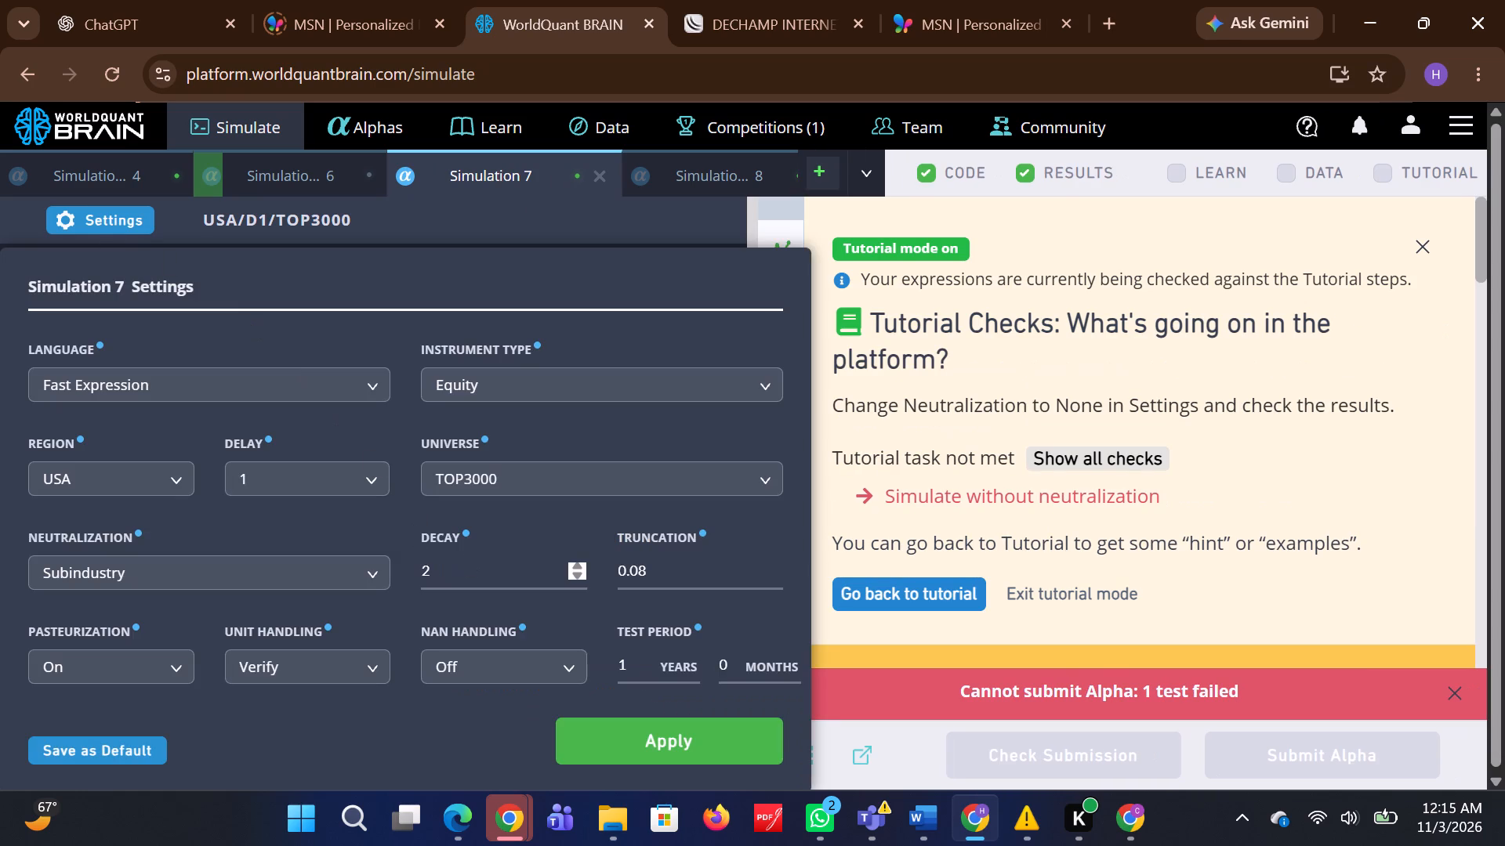
key("BackSpace")
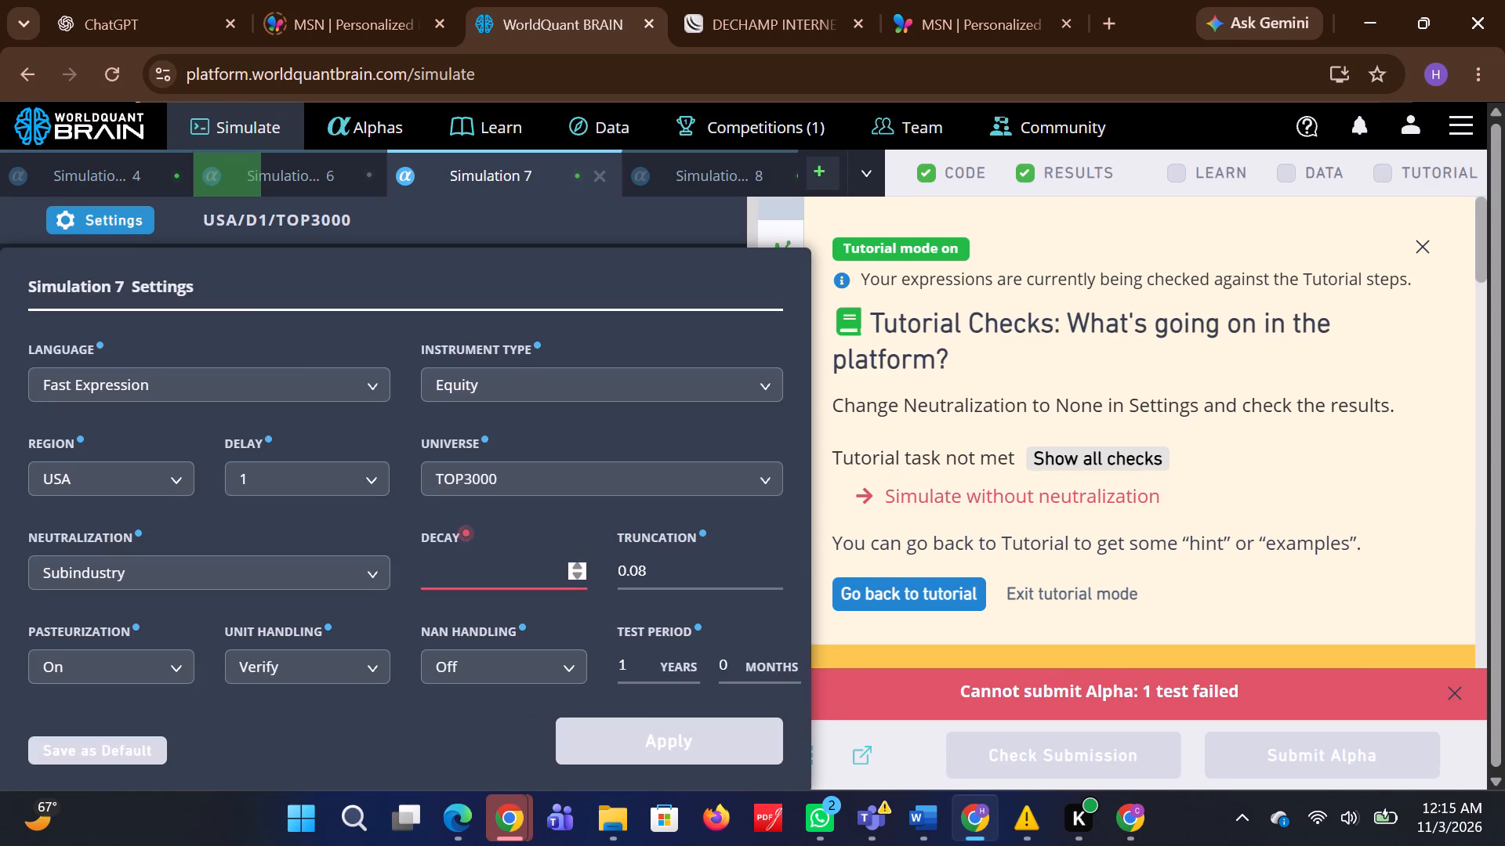
type("100")
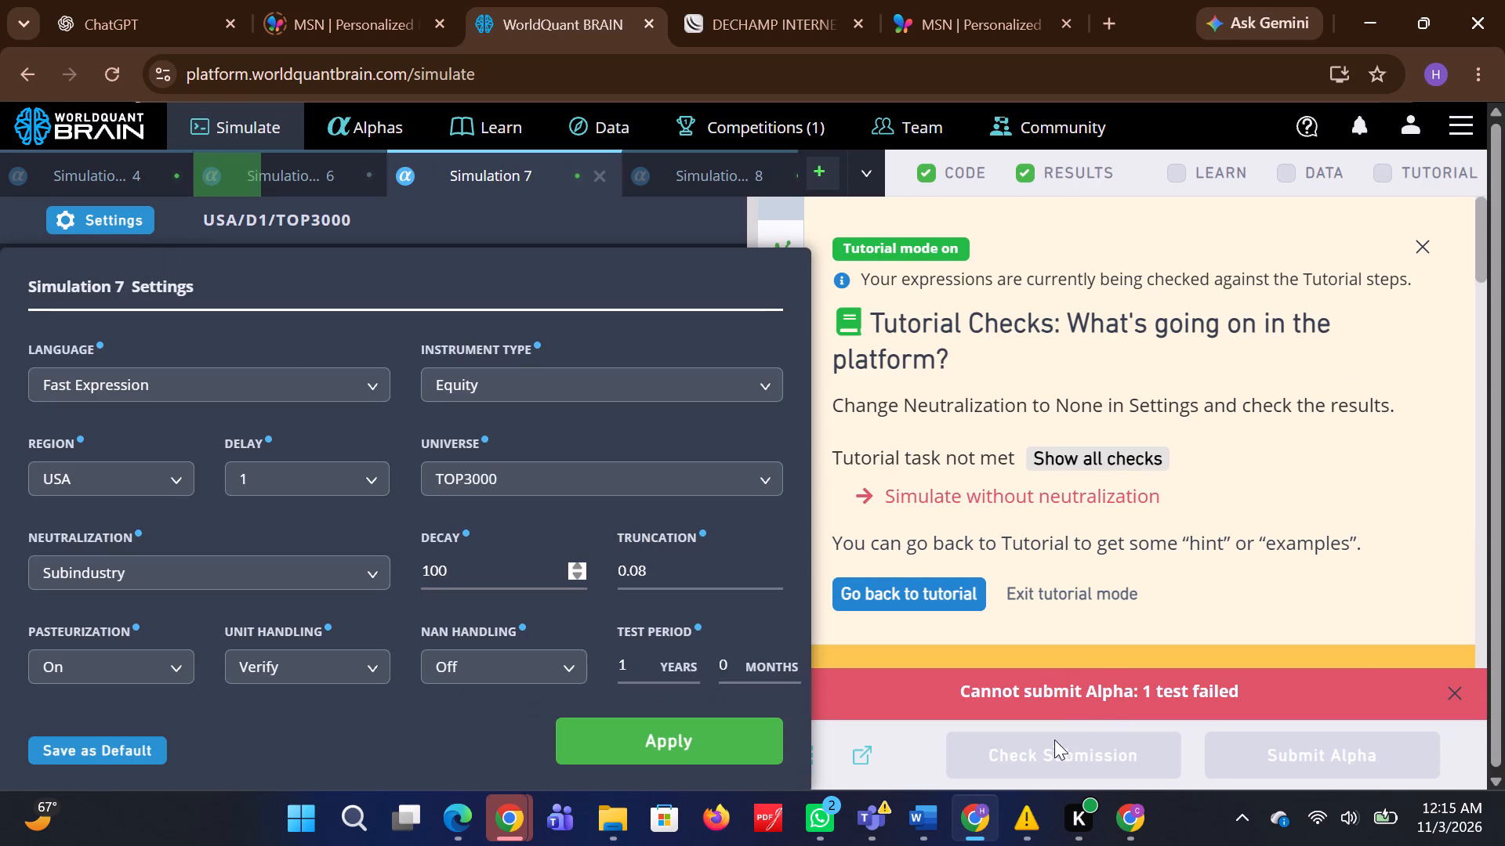
left_click(760, 739)
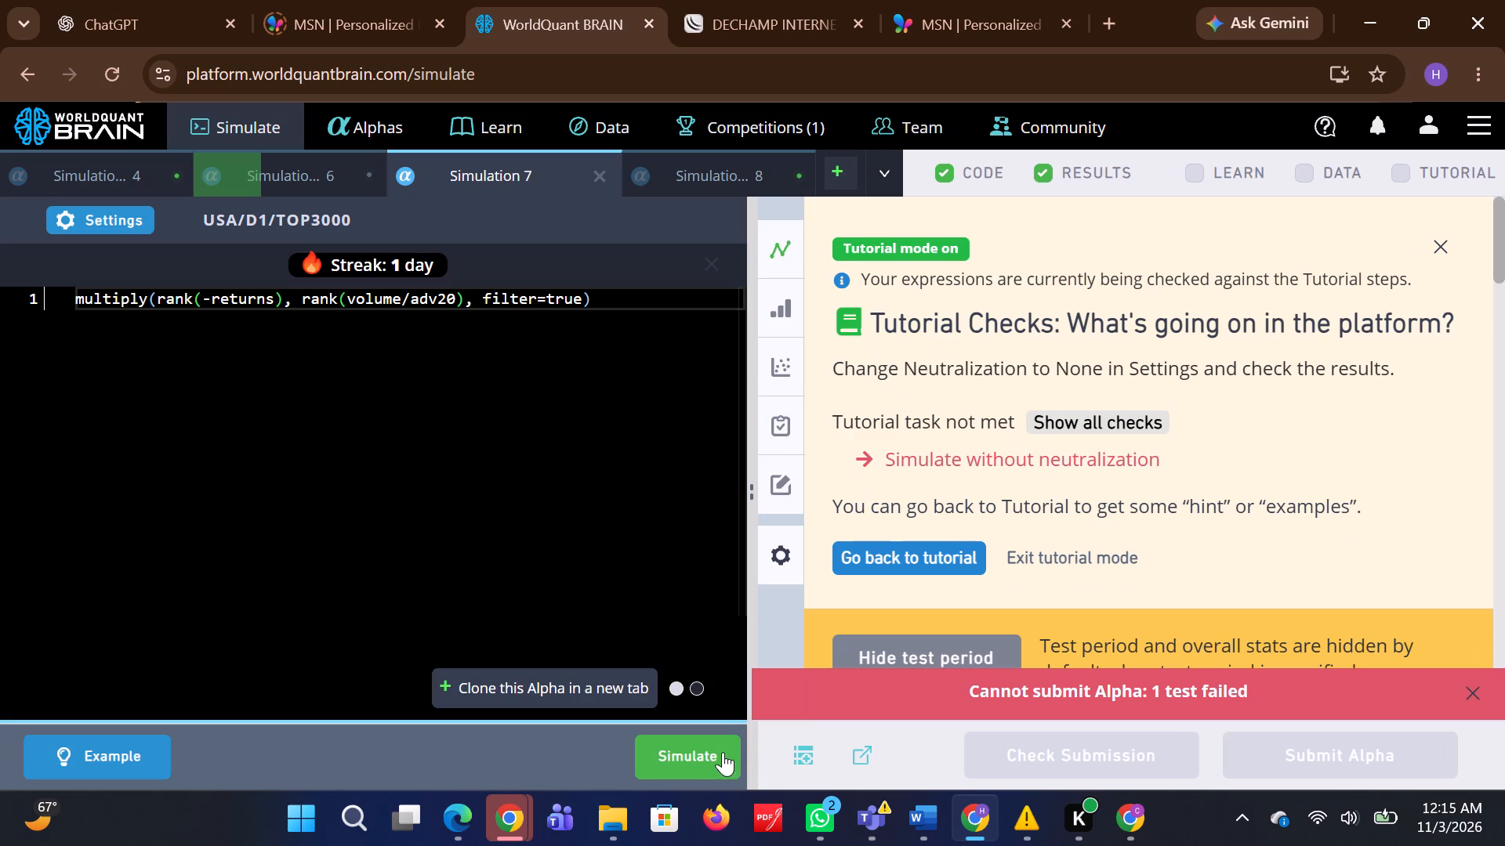
left_click(708, 762)
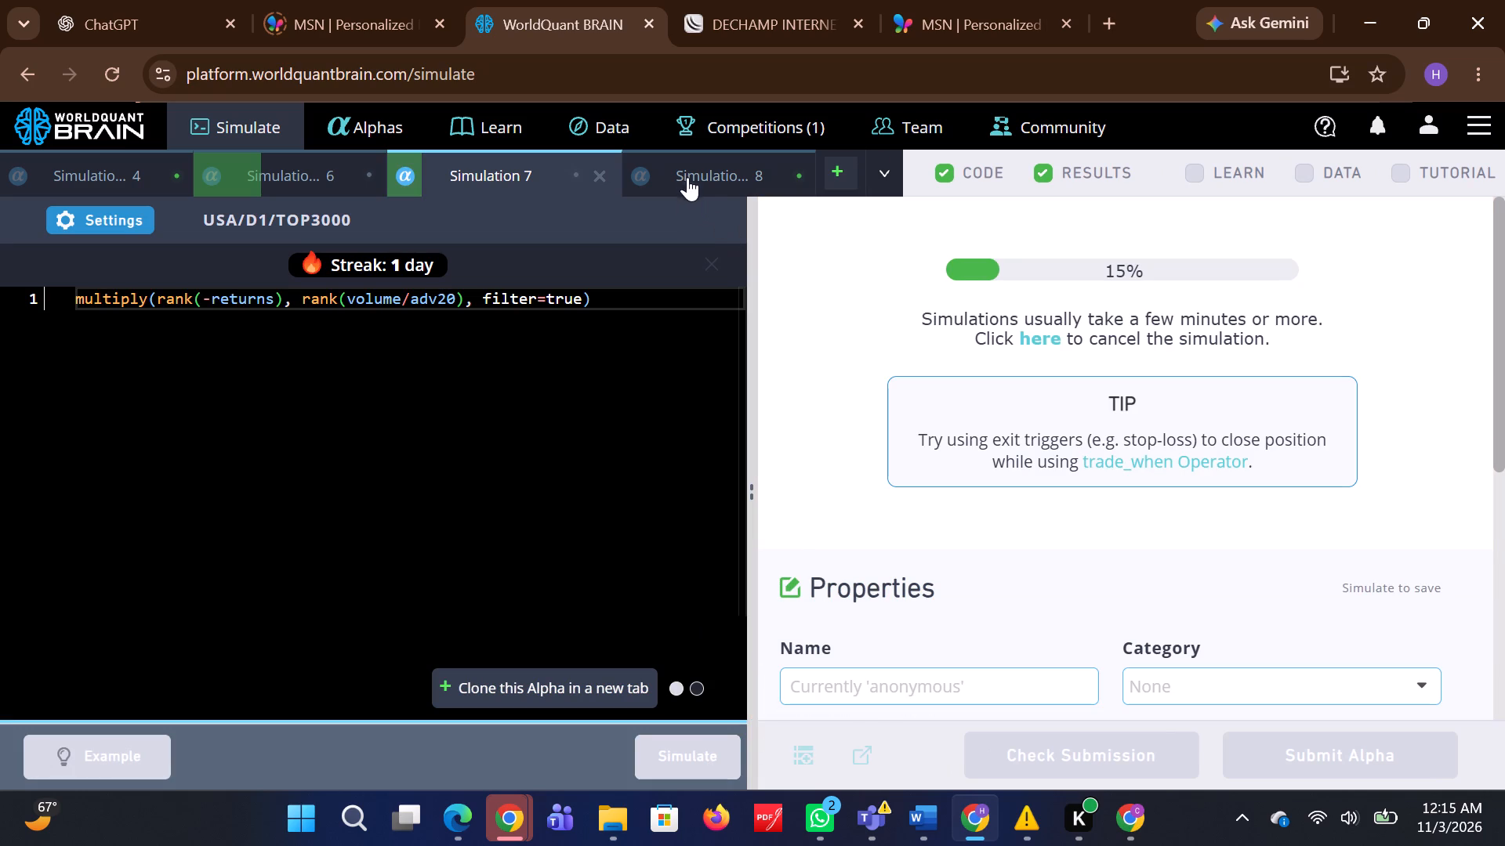
Set the decay of Simulation 8 to 120, apply the settings and run the simulation again.
left_click(687, 173)
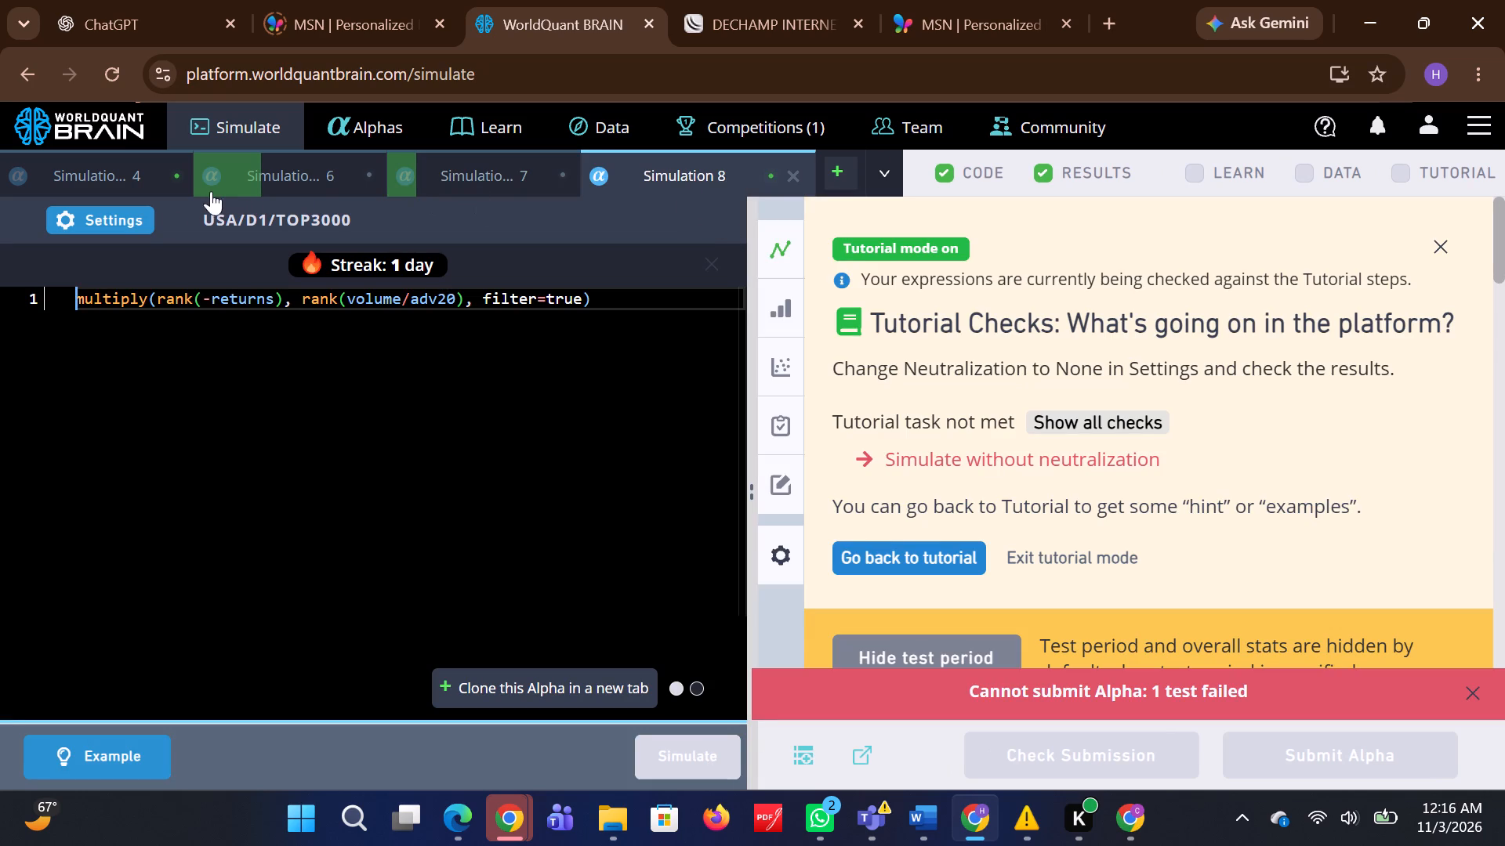
left_click(132, 222)
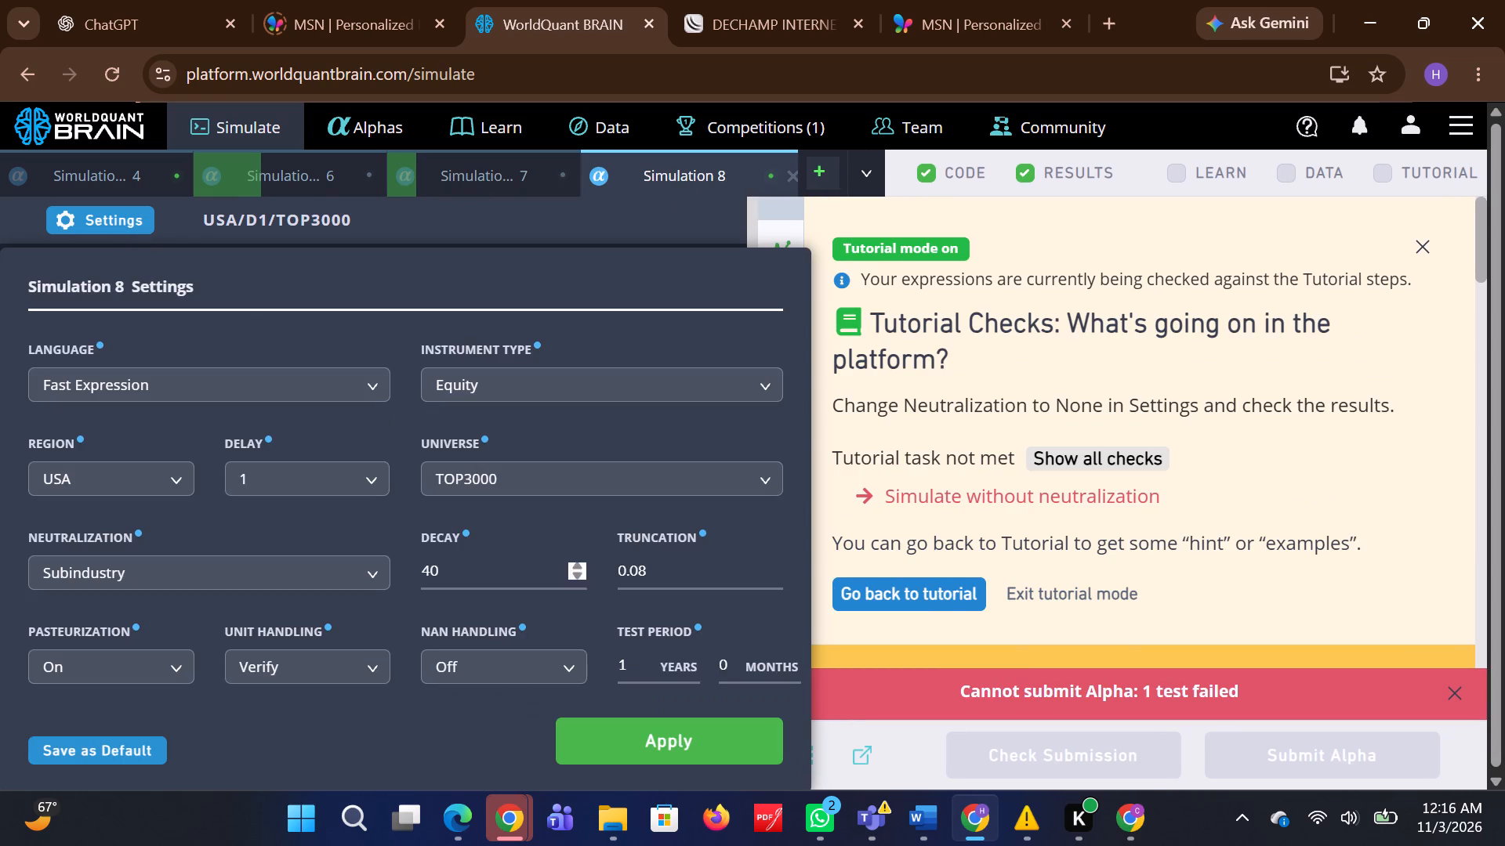
left_click(469, 556)
key("BackSpace")
key("BackSpace")
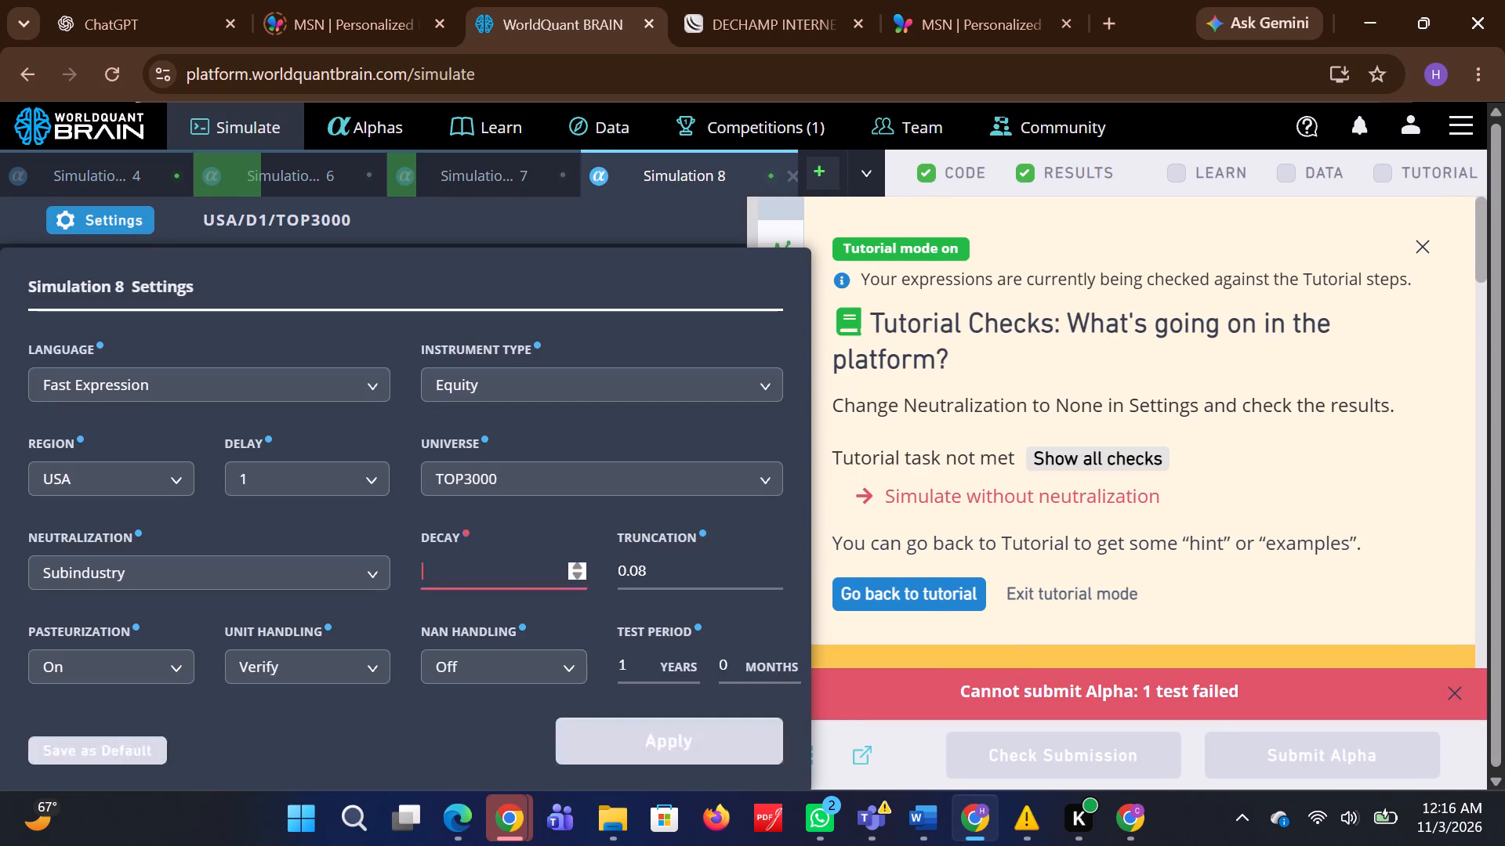
type("120")
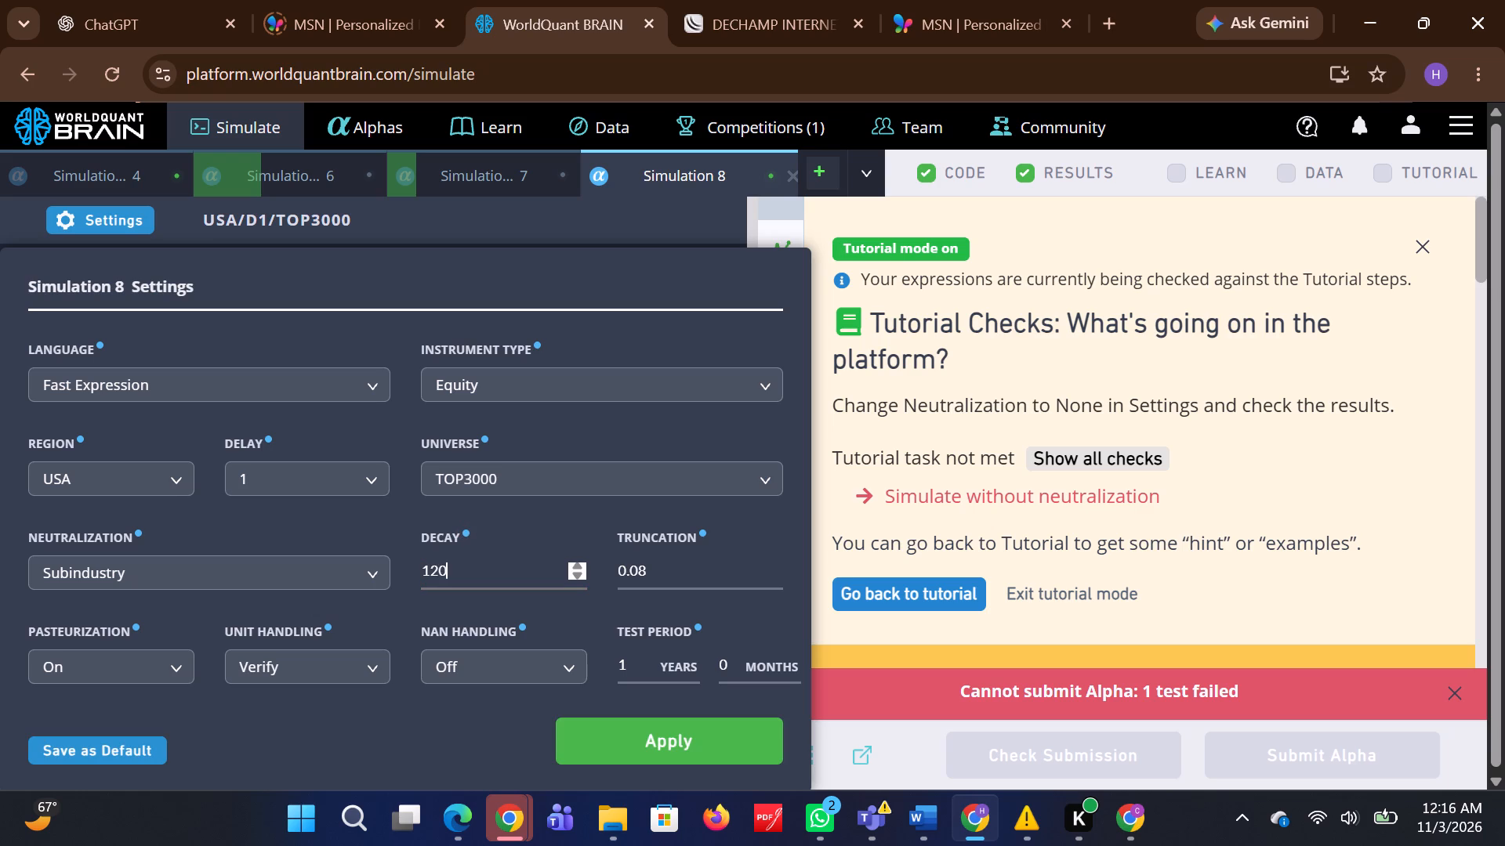
left_click(593, 736)
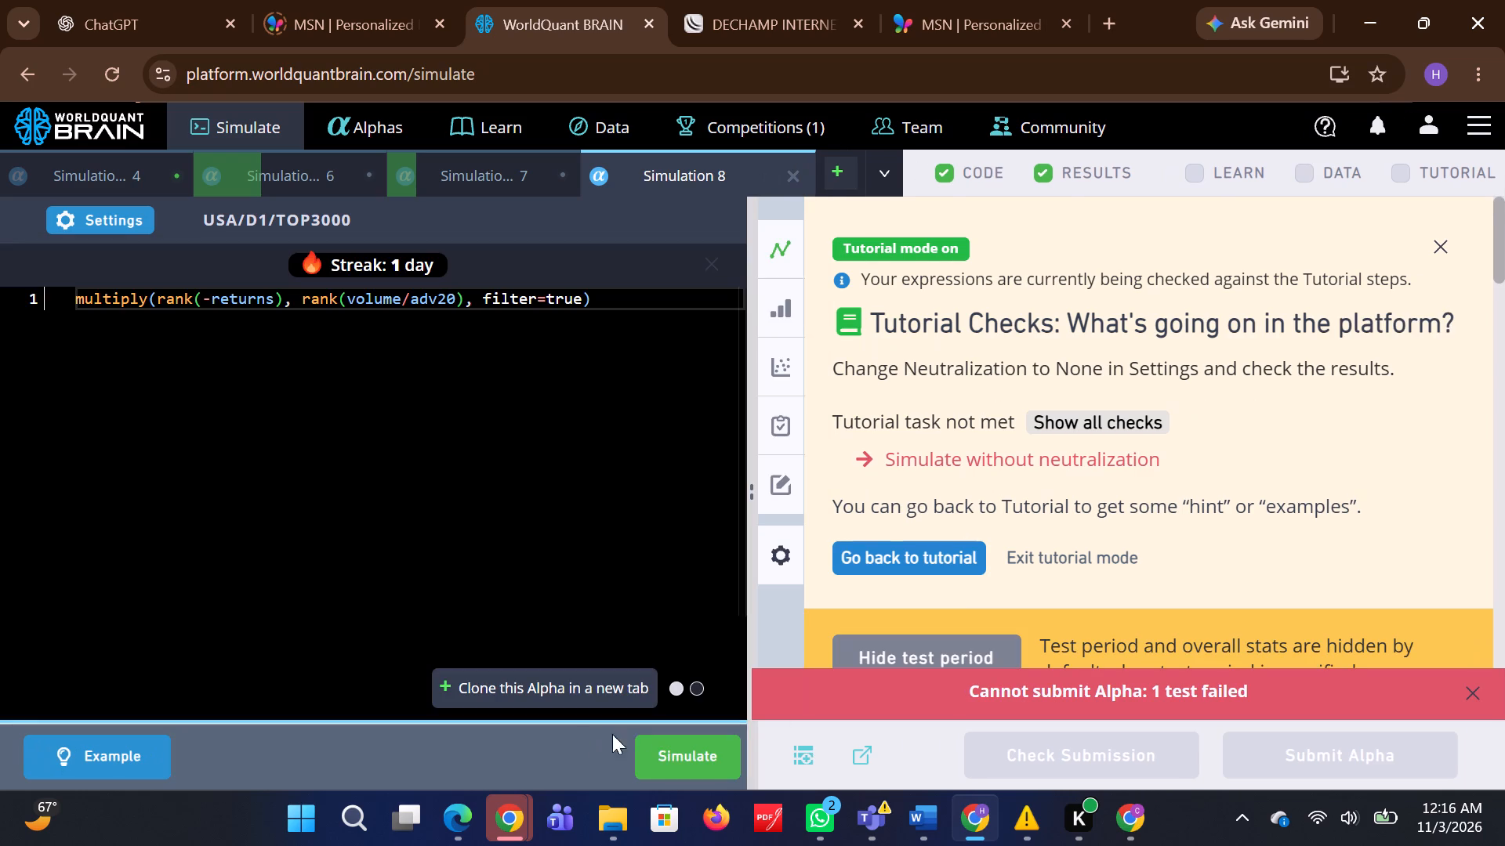
left_click(684, 754)
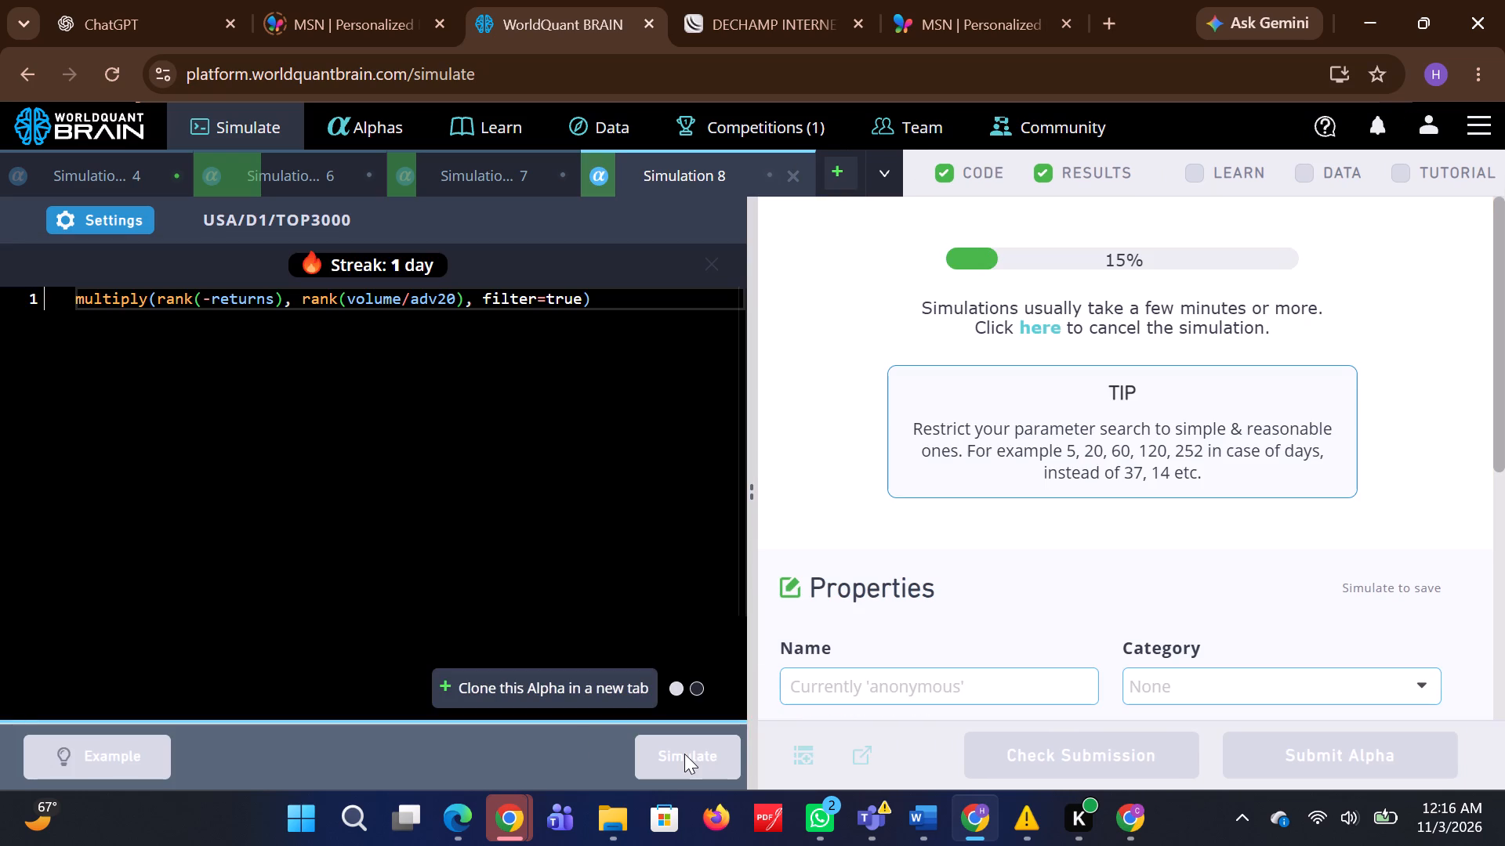
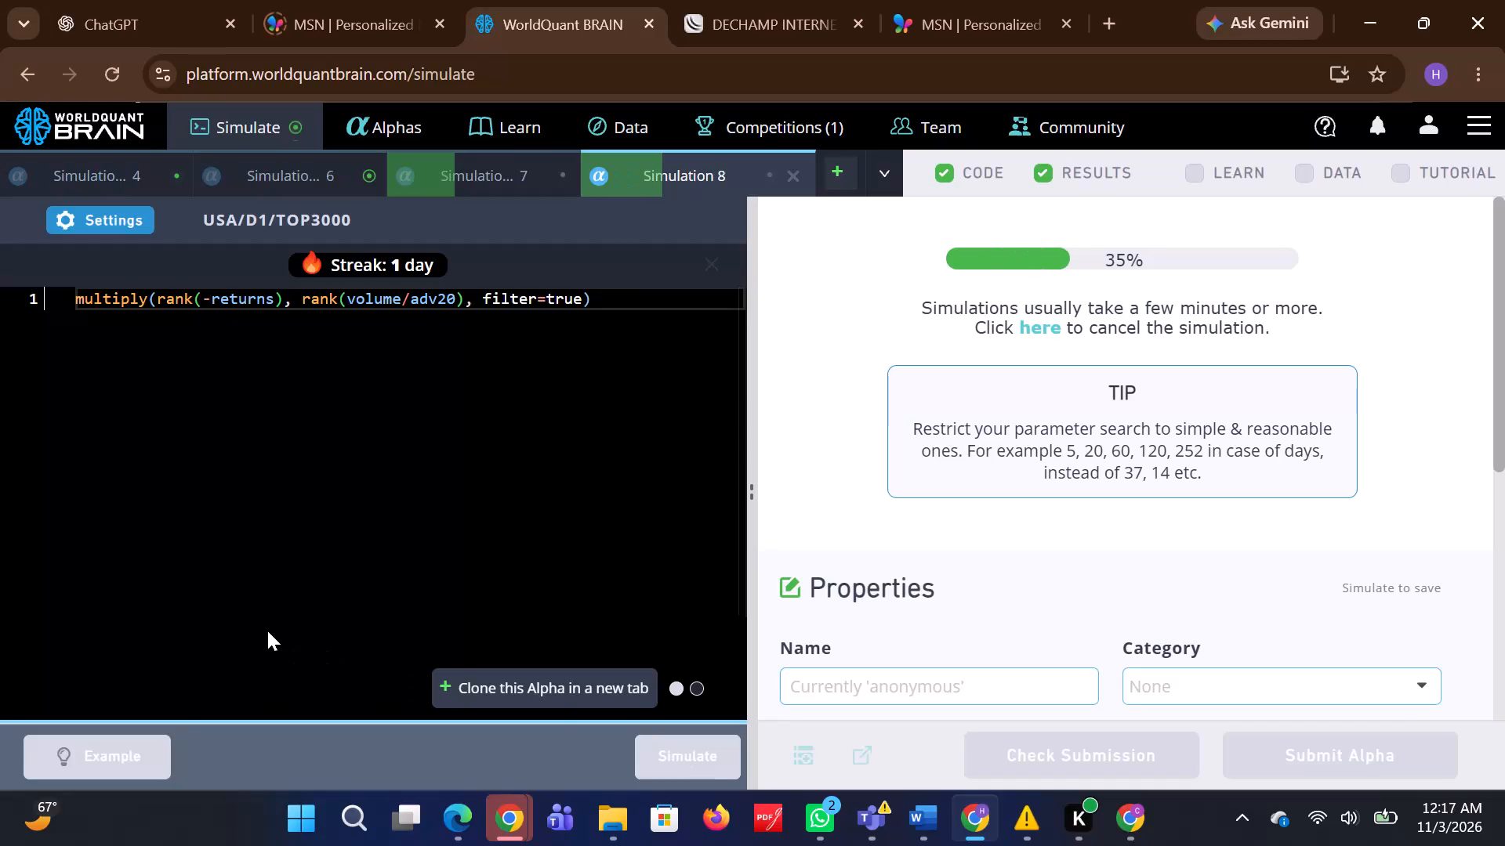
Reveal the test period of Simulation 6, run its submission check and expand the failed tests.
left_click(323, 176)
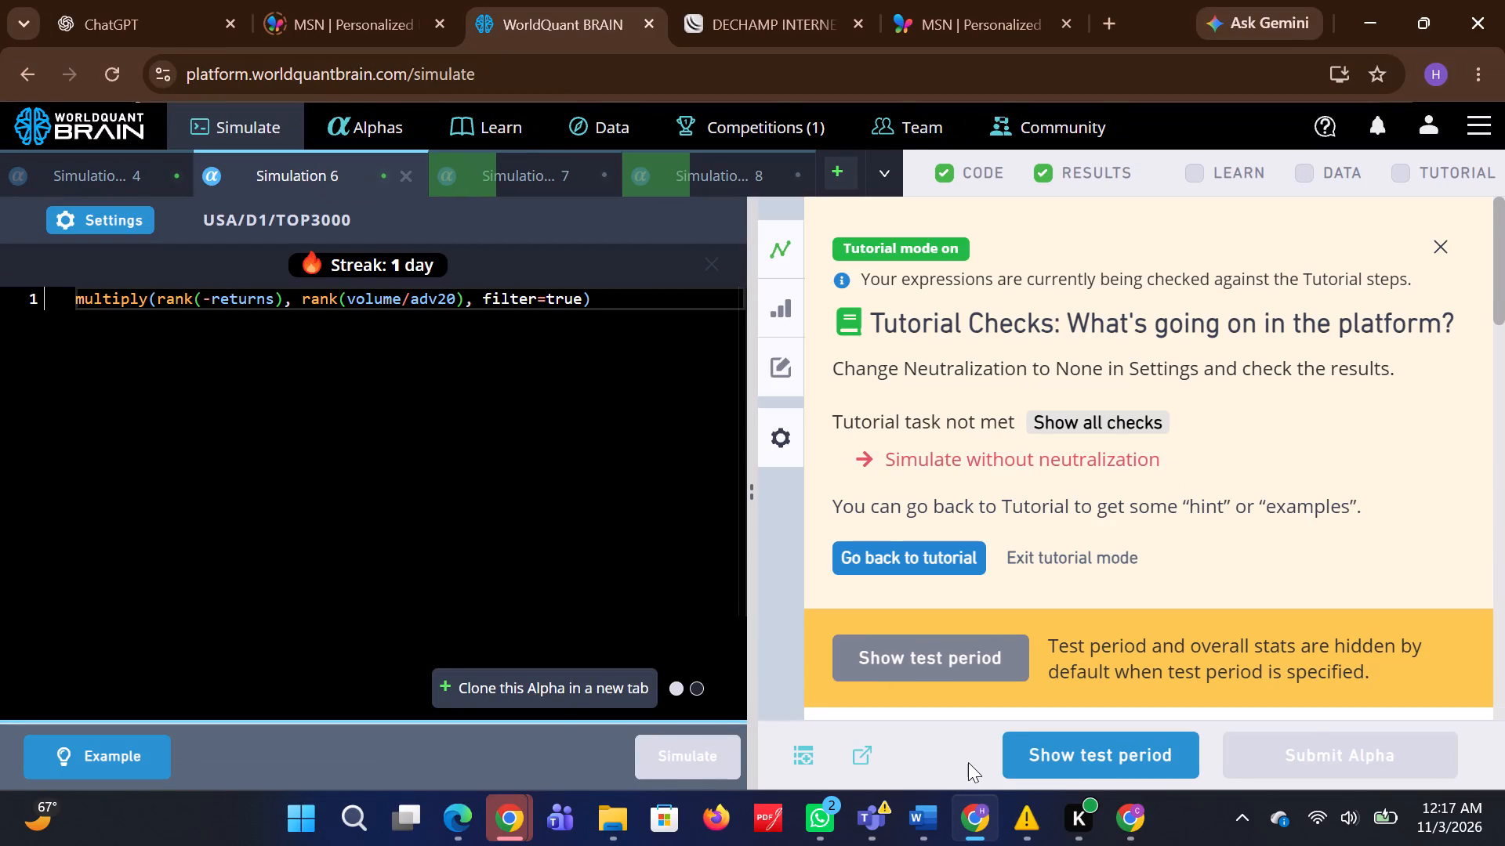
left_click(1081, 743)
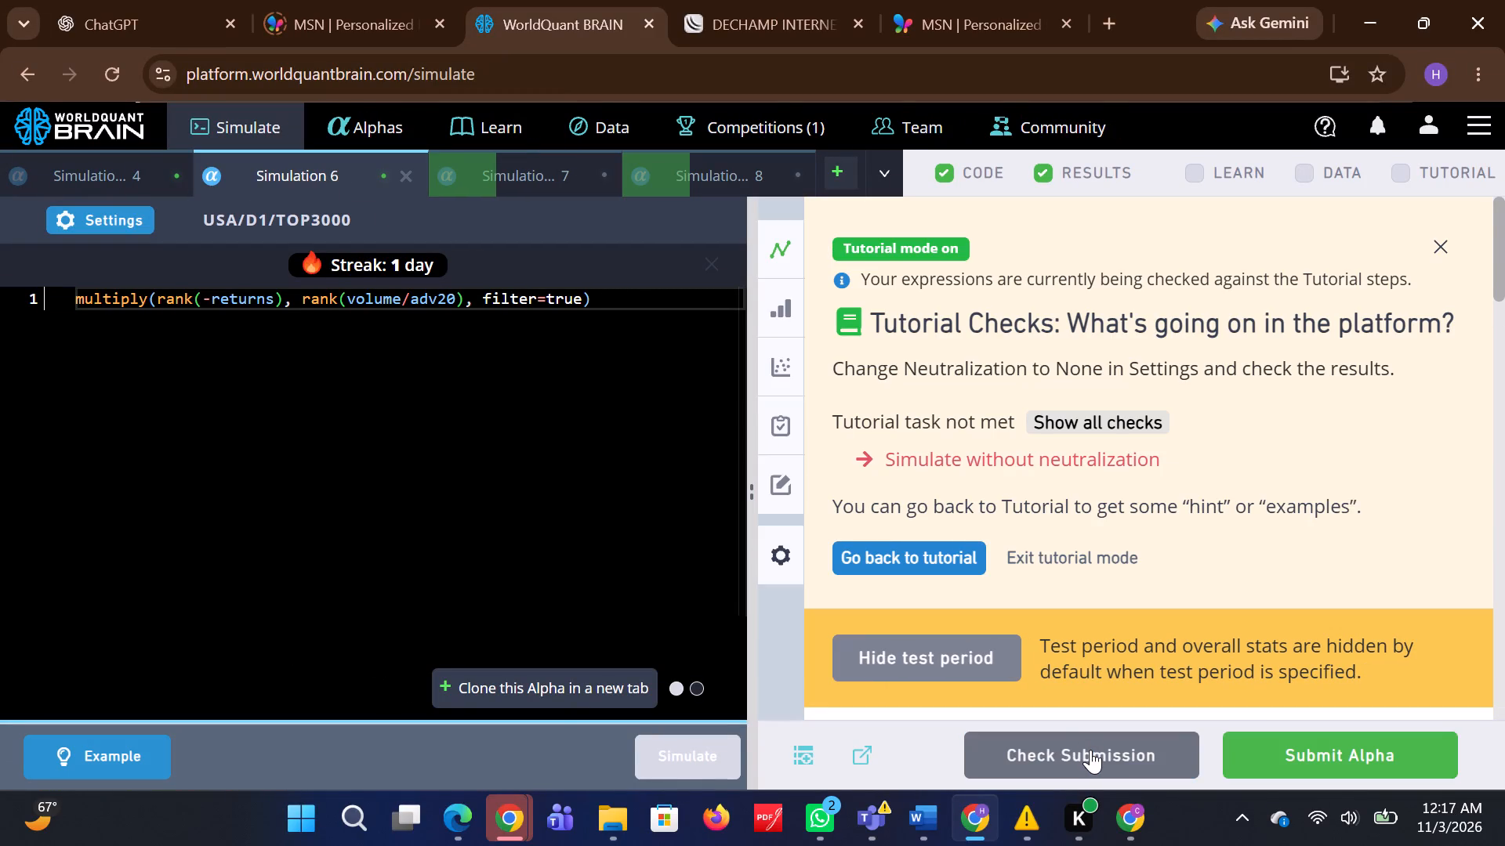
left_click(1090, 750)
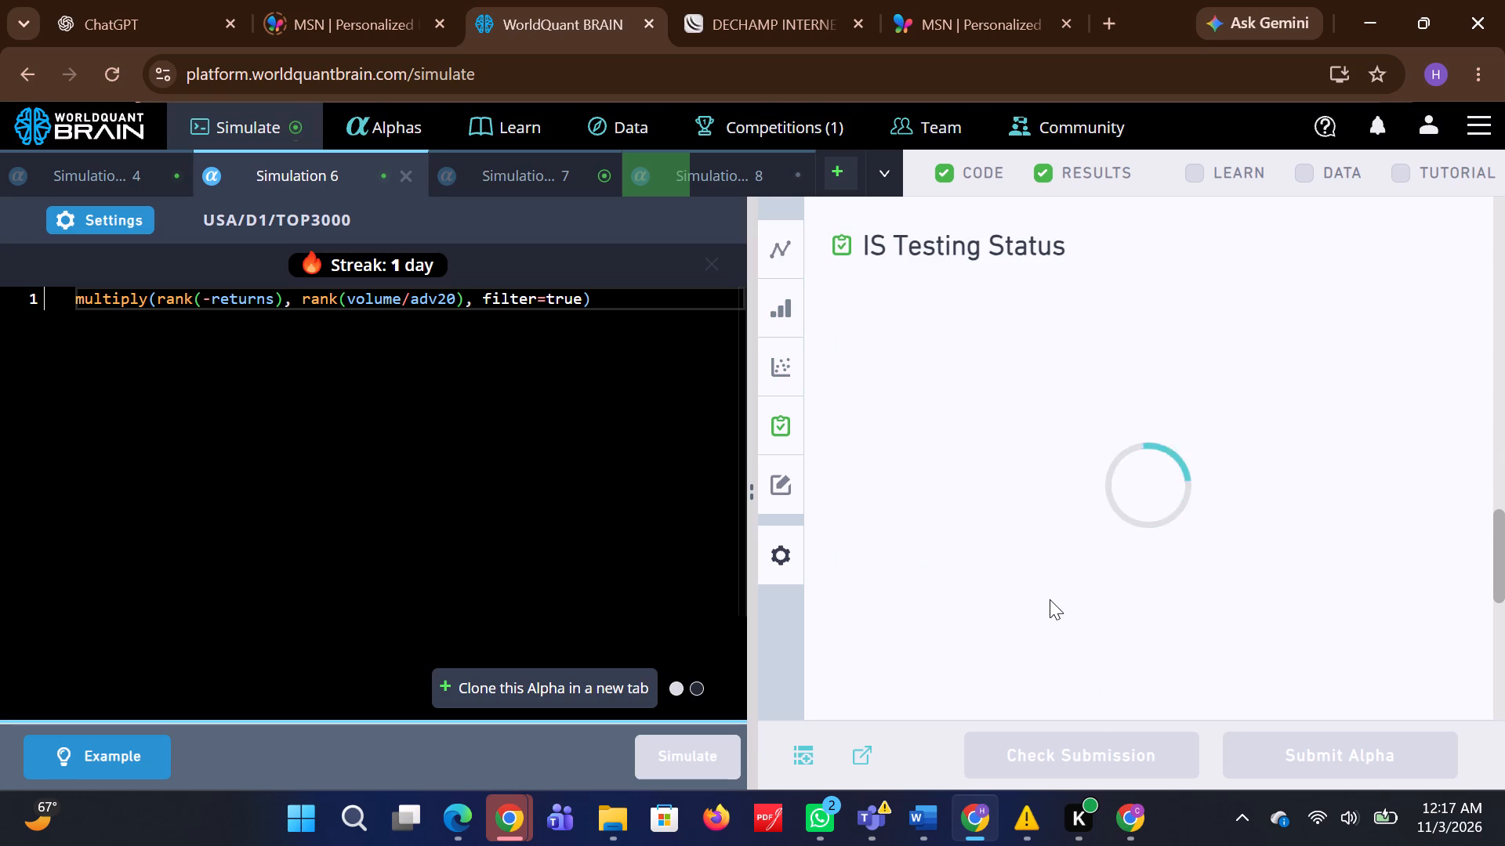
scroll(1024, 605, "left", 1)
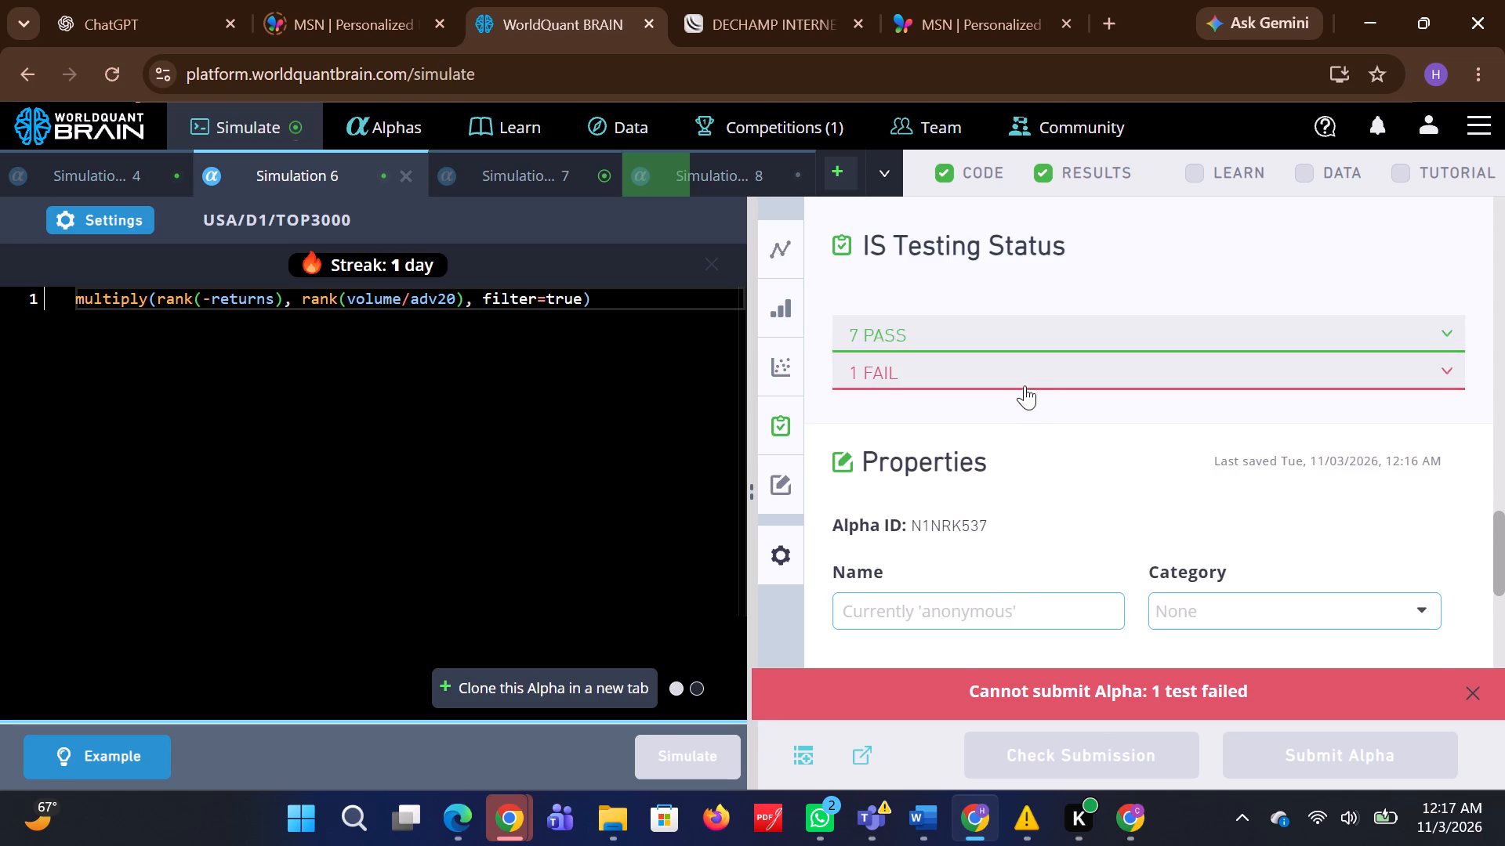
left_click(1024, 380)
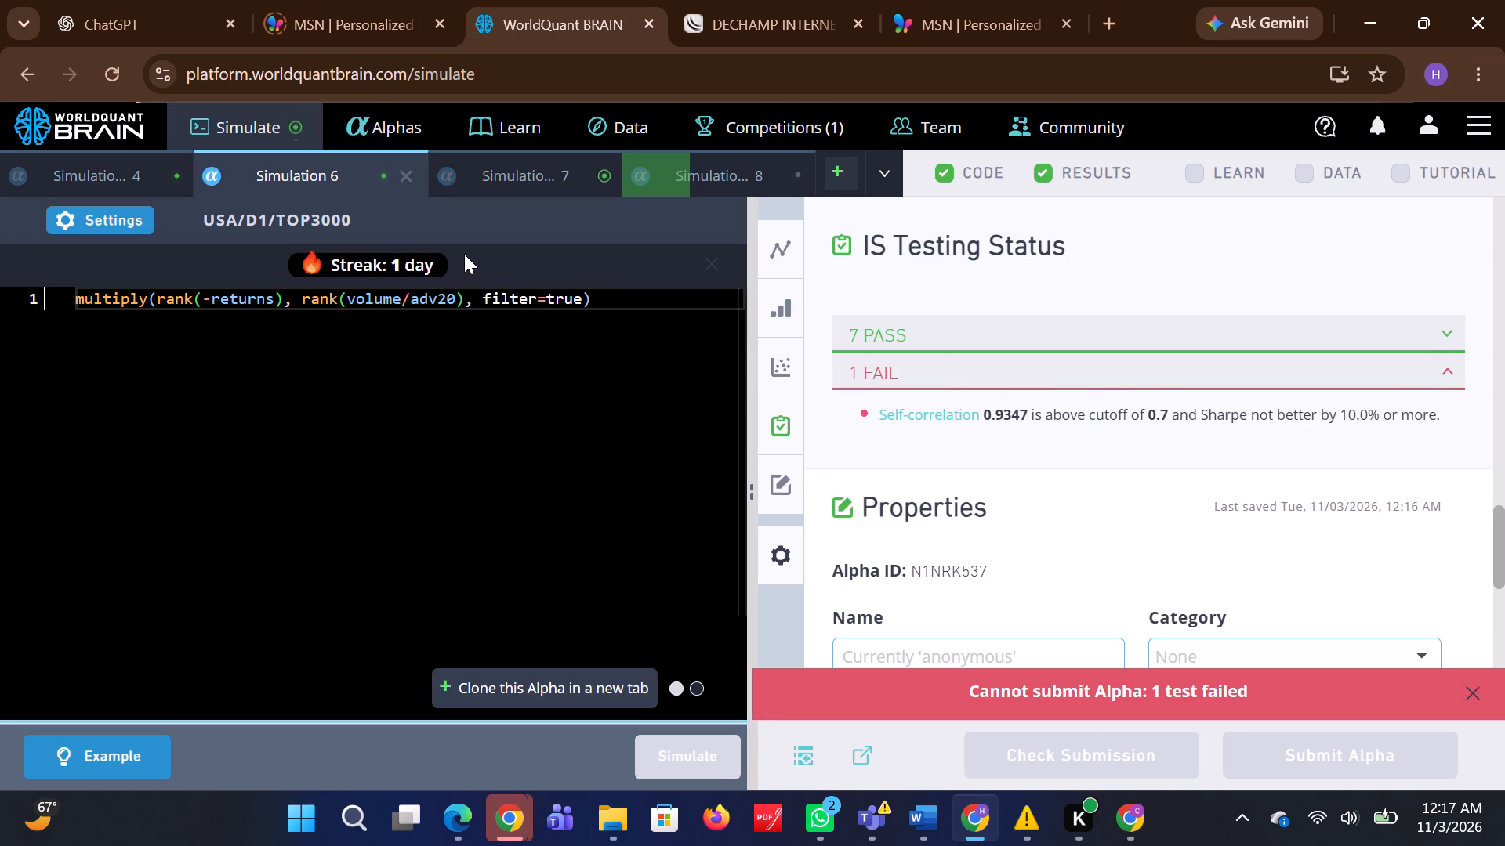
Reveal the test period of Simulation 7, run its submission check and expand the failed tests.
left_click(515, 179)
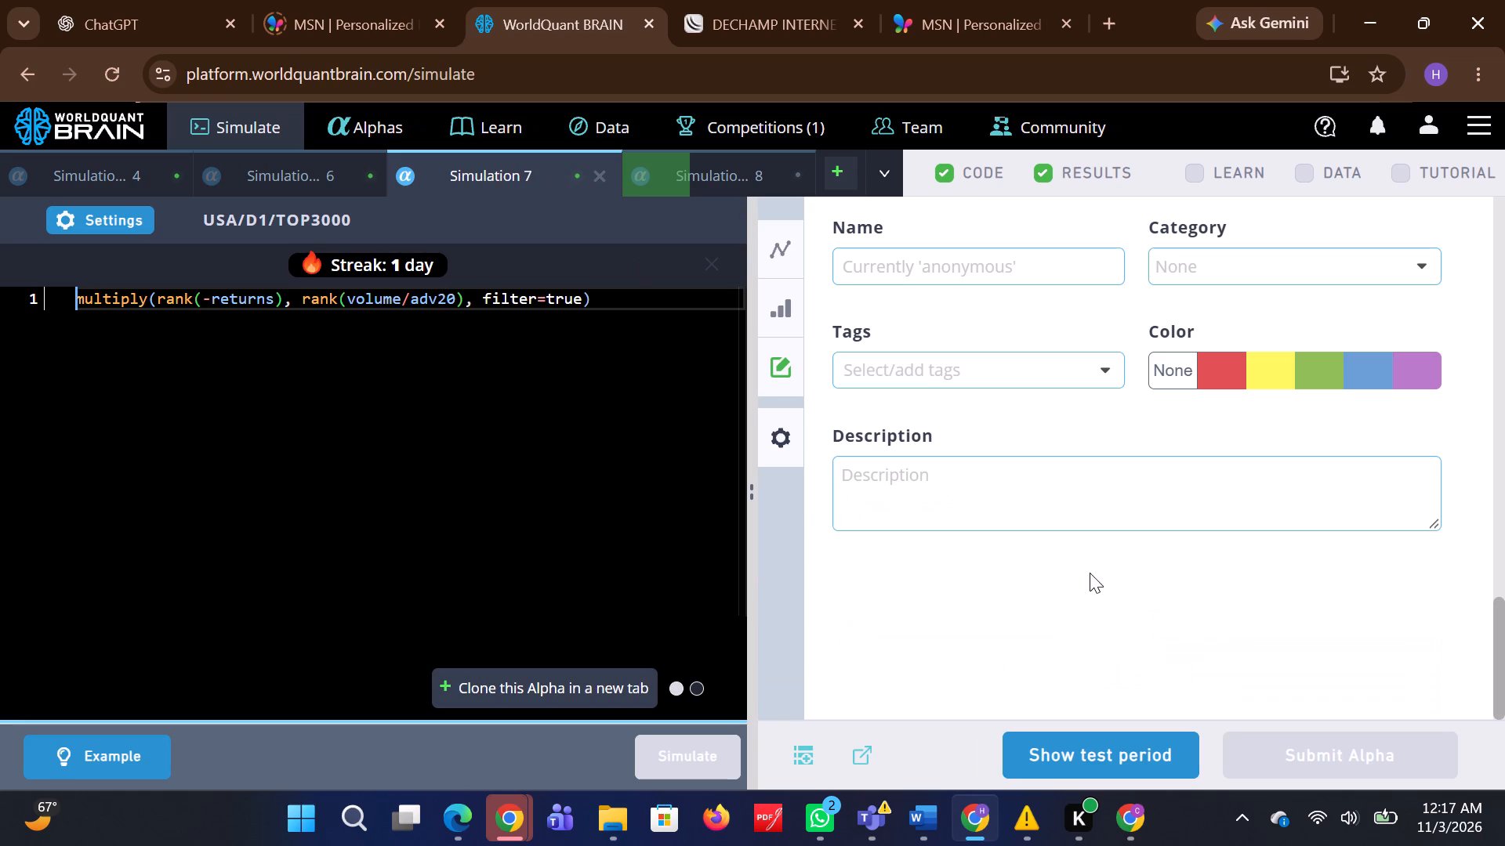
left_click(1040, 756)
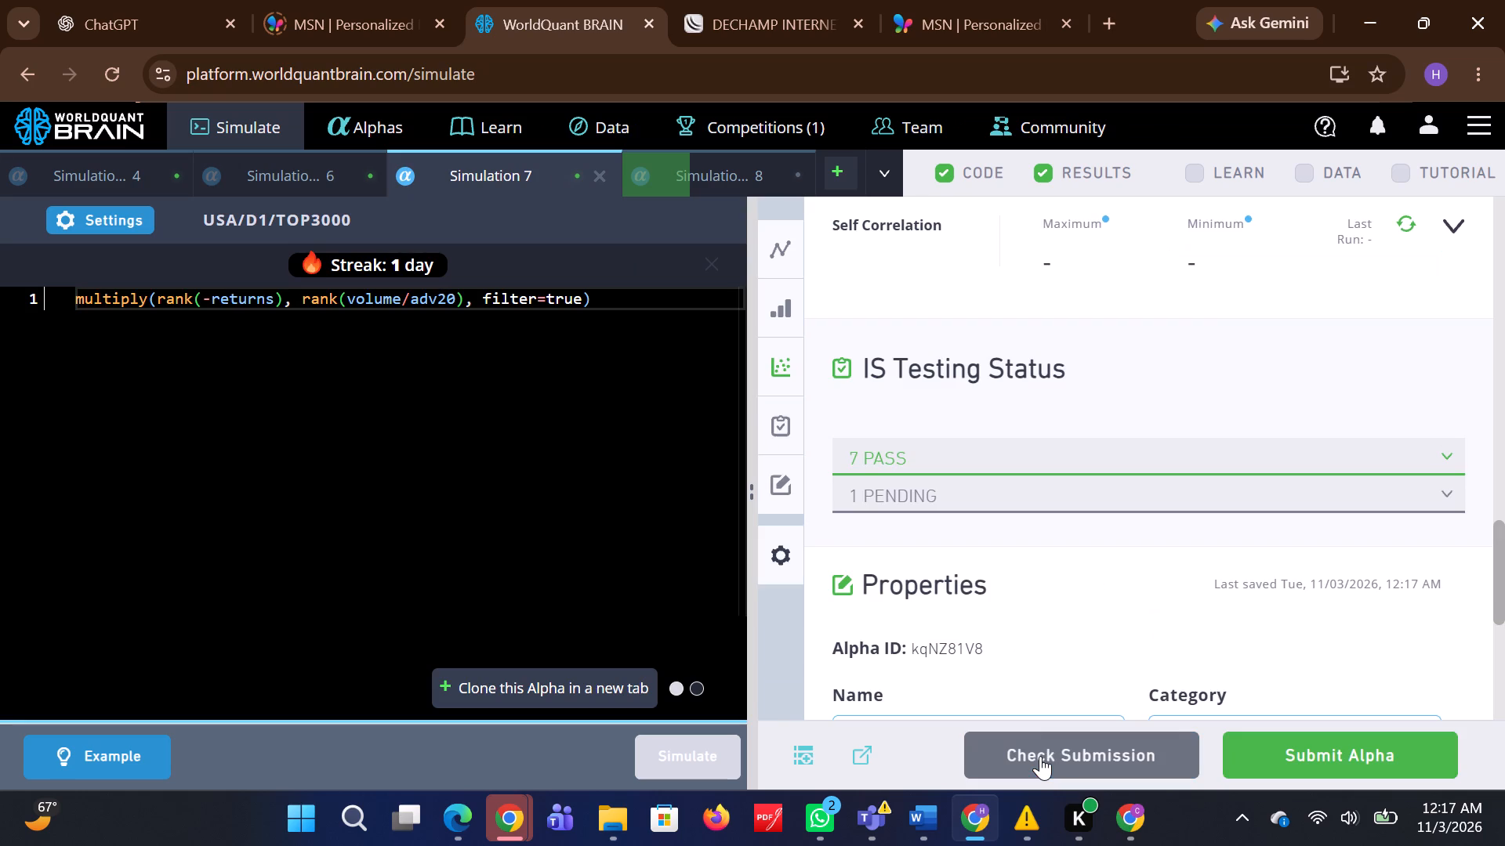
left_click(1057, 750)
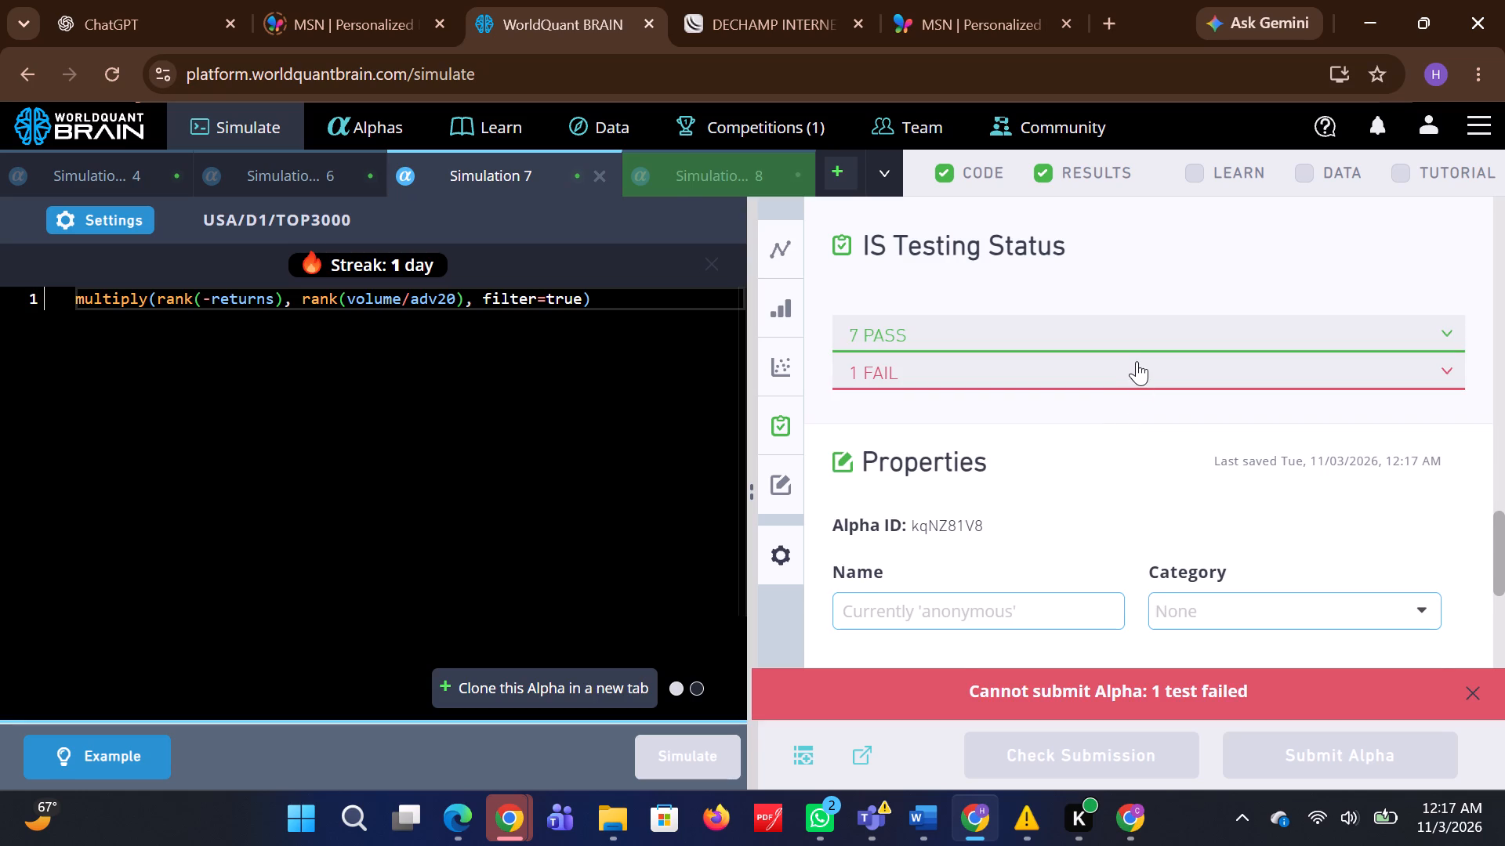
left_click(1137, 361)
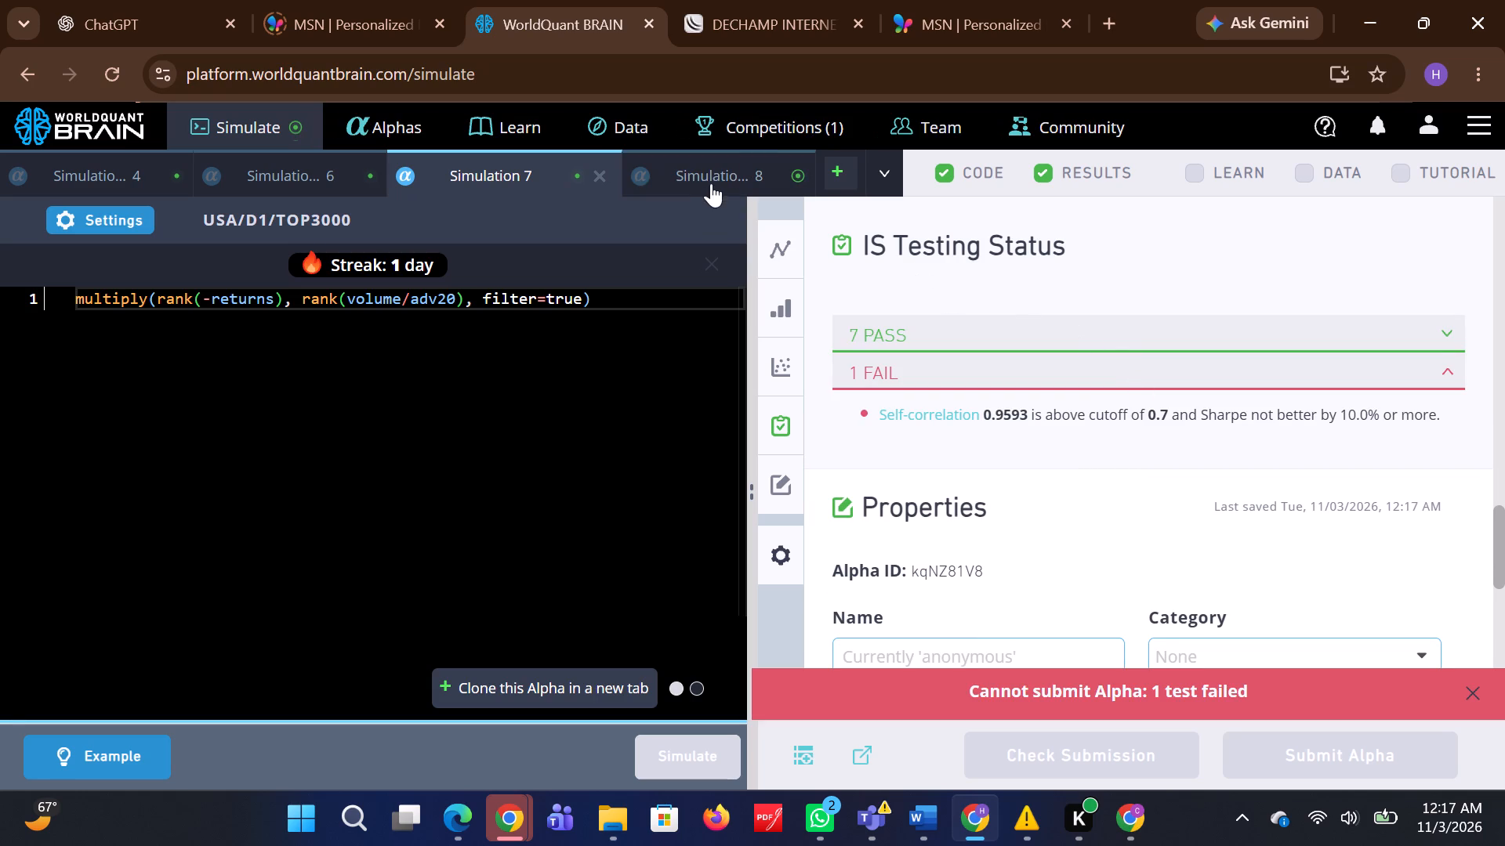
Reveal the test period of Simulation 8, run its submission check and expand the failed tests.
left_click(713, 173)
scroll(818, 311, "up", 1)
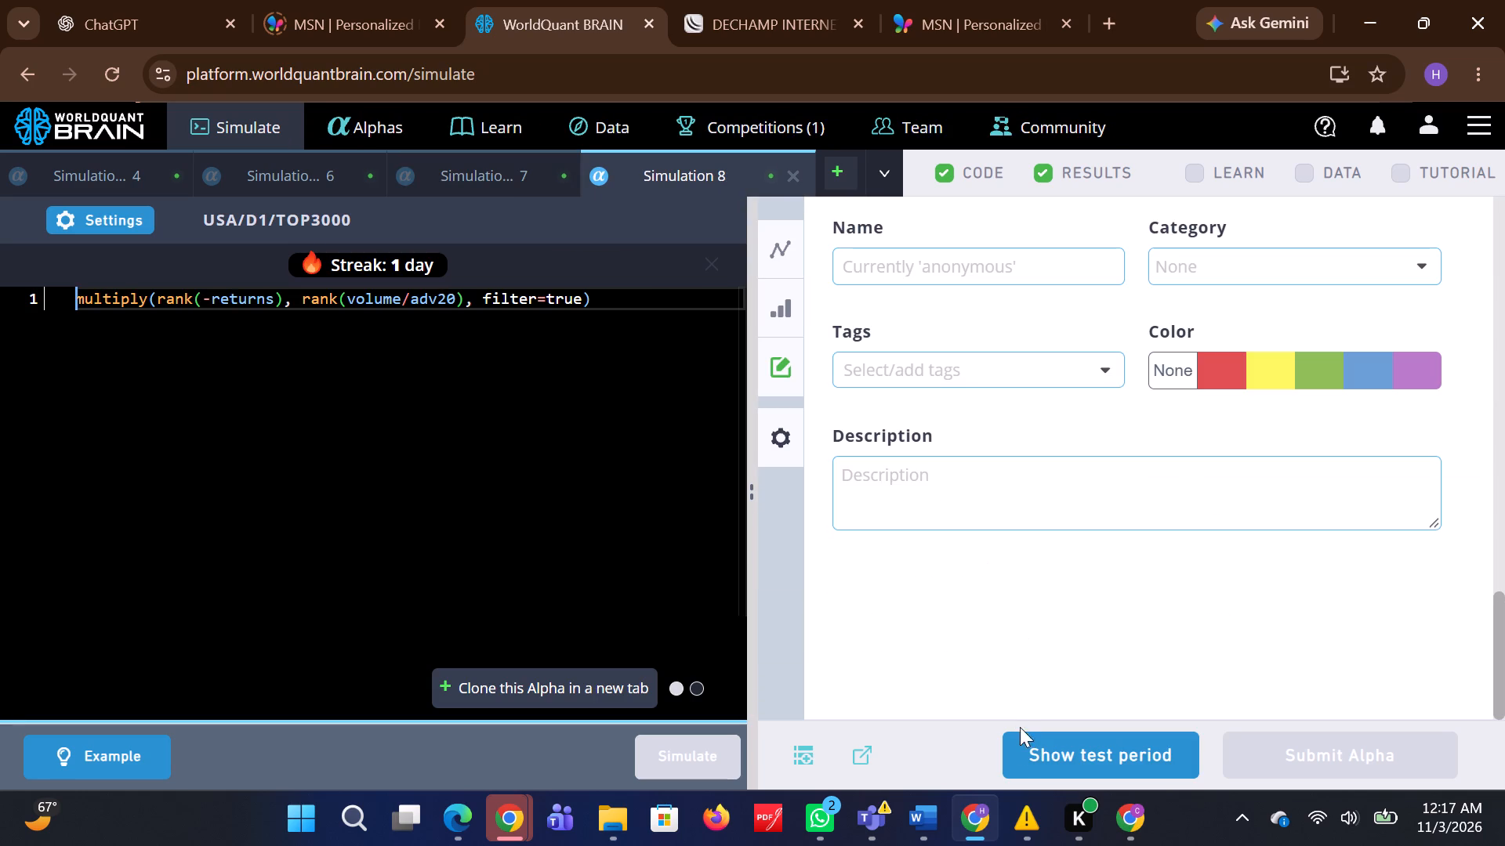
left_click(1035, 741)
left_click(1040, 748)
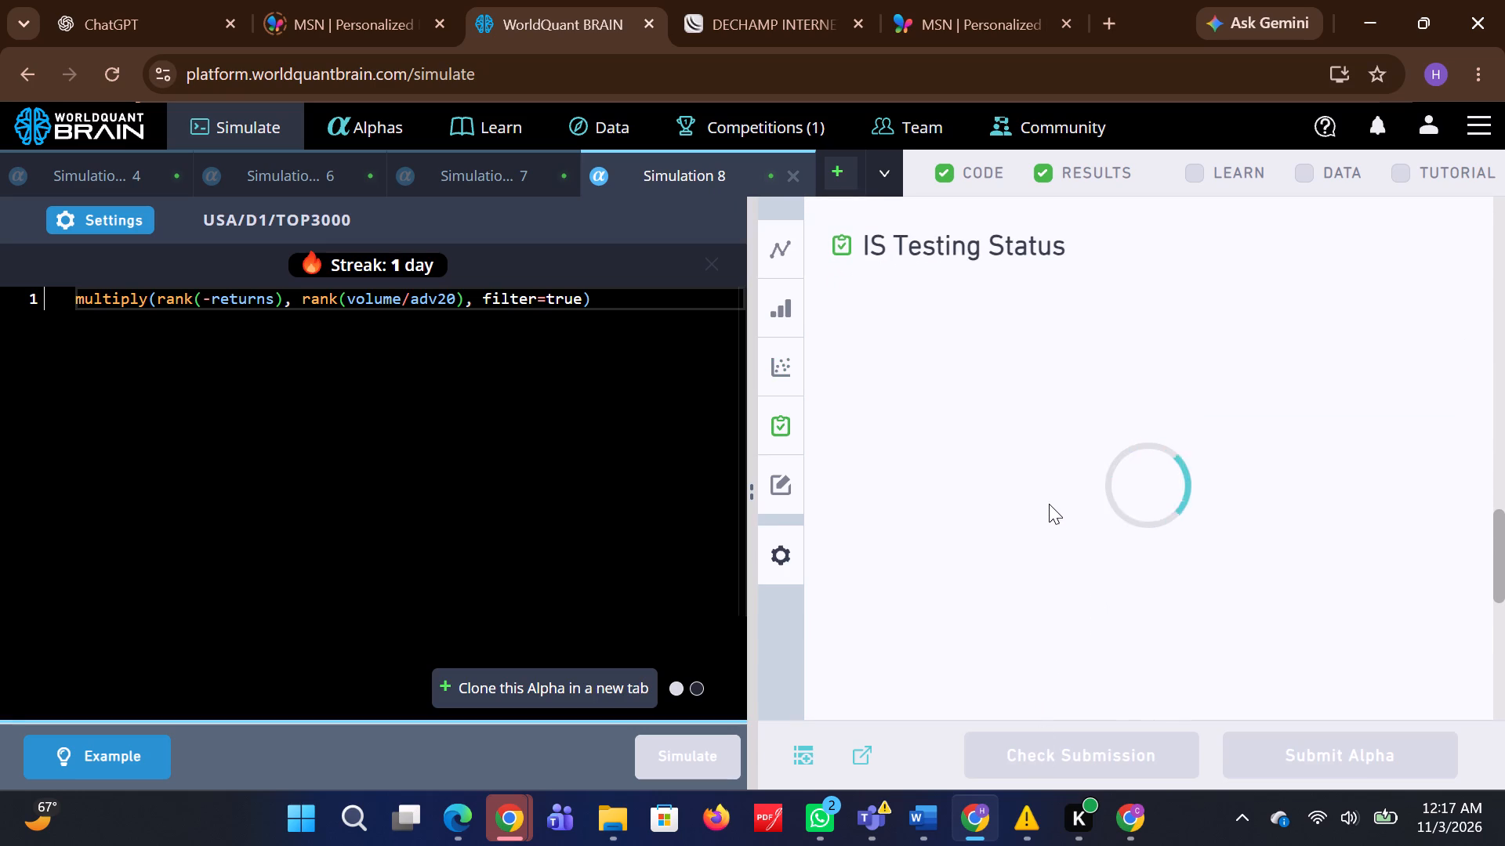
scroll(1047, 497, "down", 2)
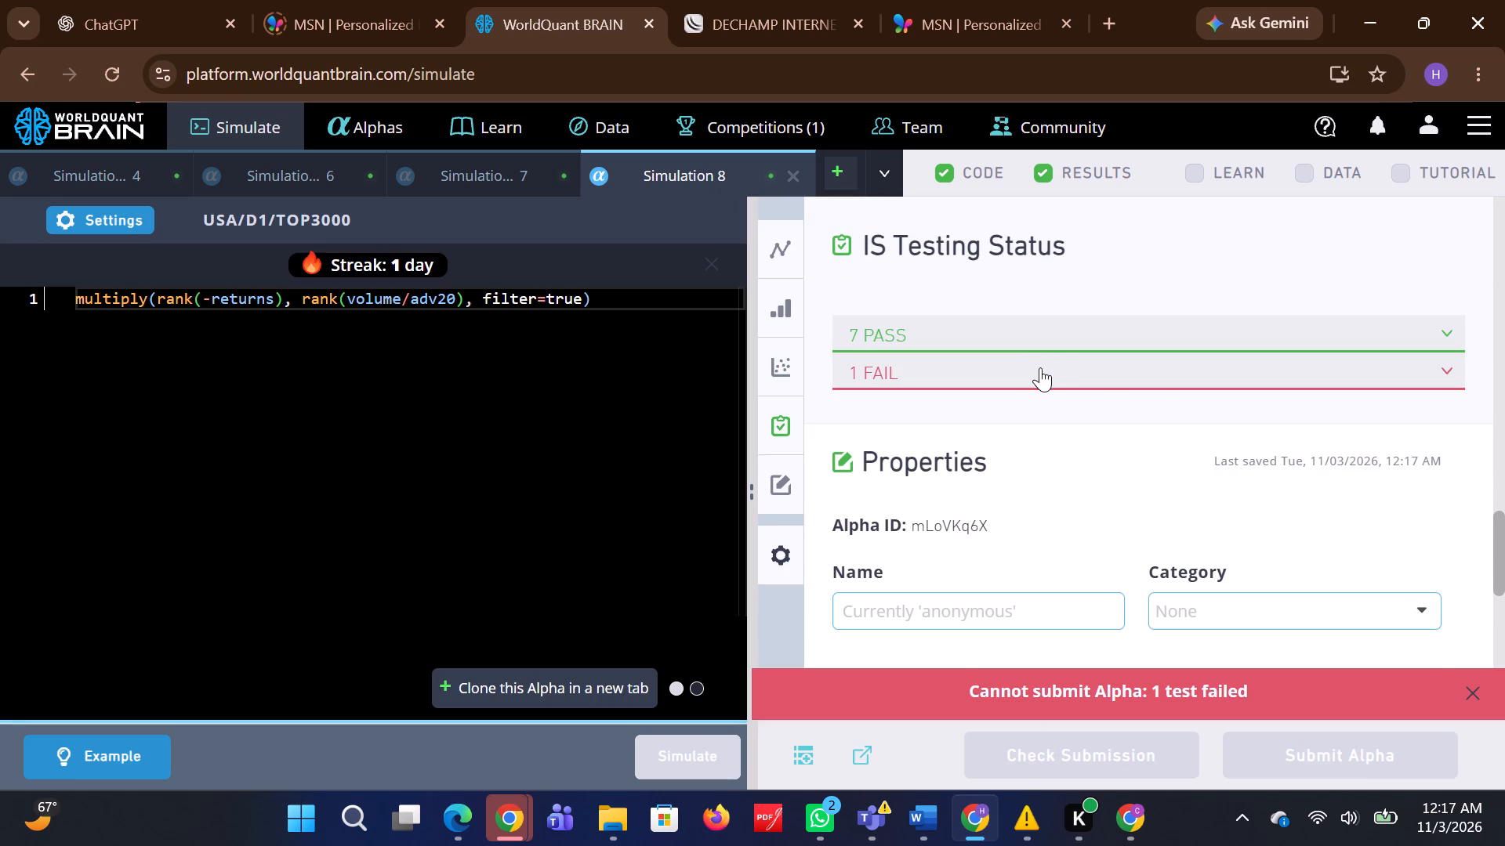
left_click(1040, 367)
scroll(264, 258, "left", 1)
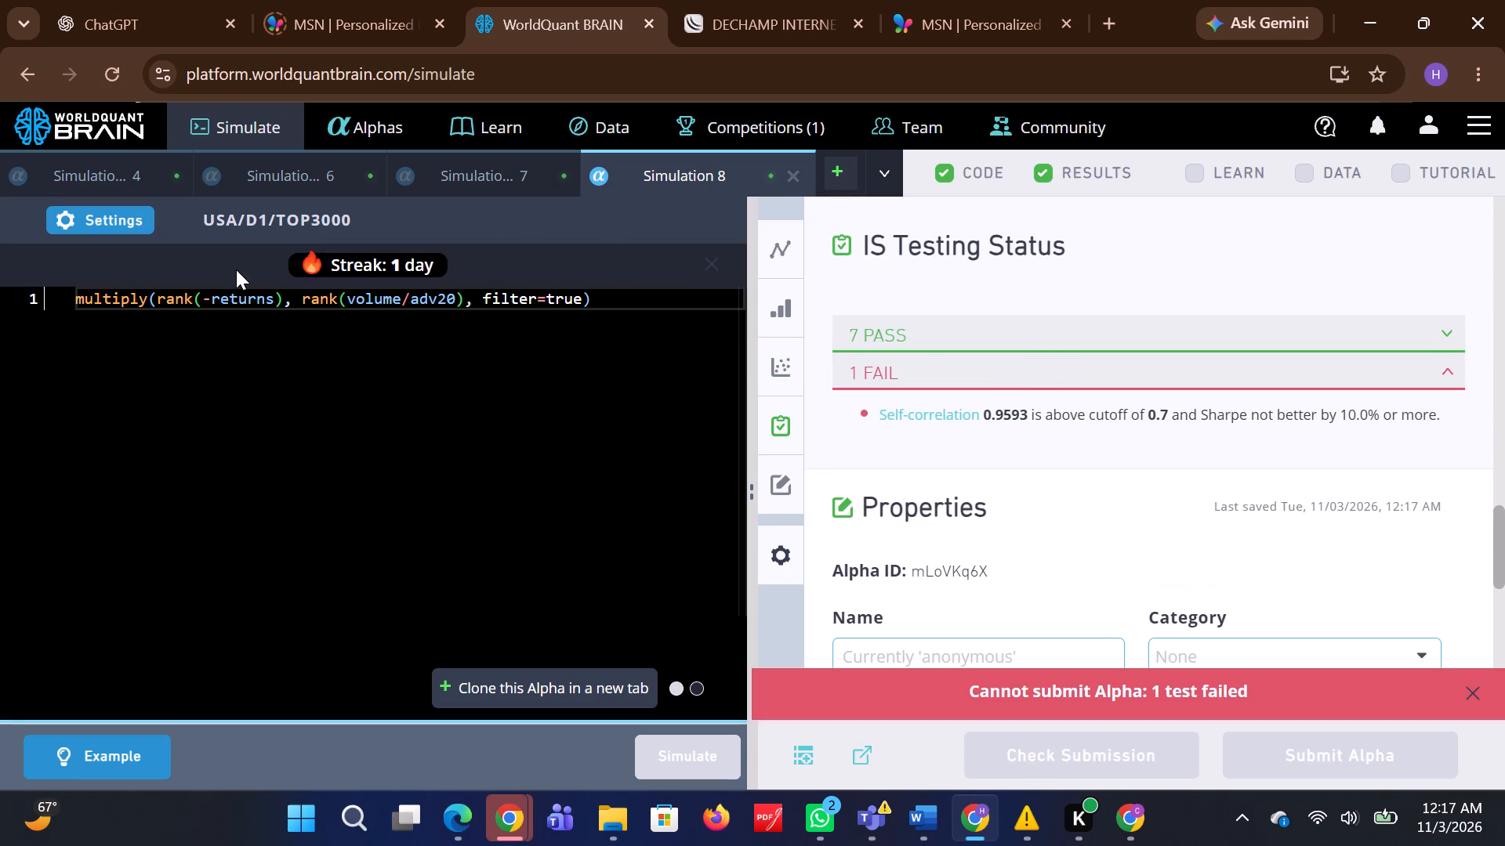
scroll(236, 269, "left", 1)
Set the decay of Simulation 8 to 50 and apply the settings.
left_click(82, 226)
scroll(153, 261, "right", 1)
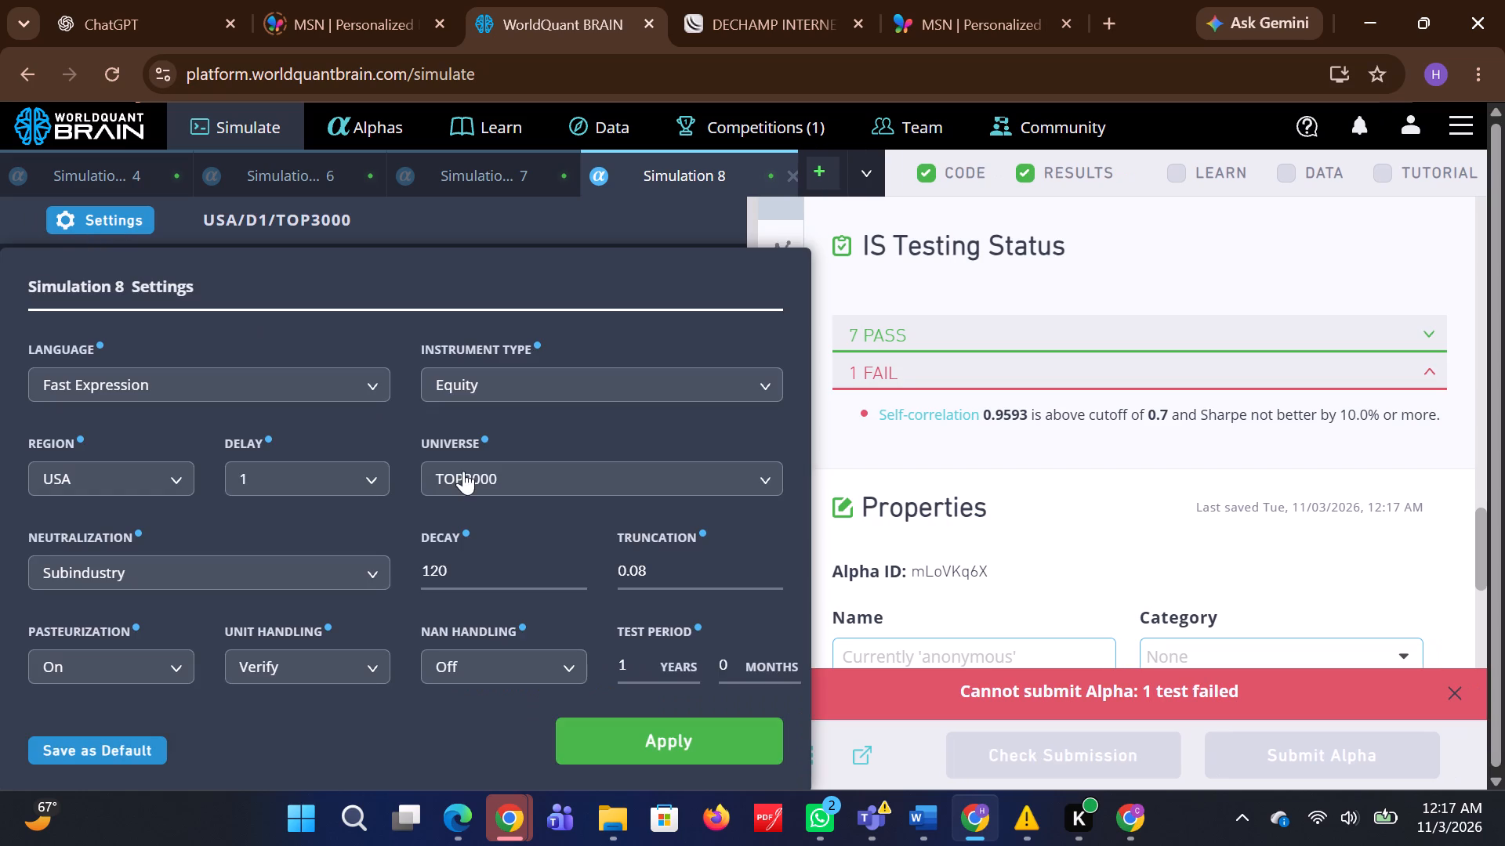
scroll(451, 560, "up", 1)
left_click(448, 565)
key("BackSpace")
key("BackSpace")
key("BackSpace")
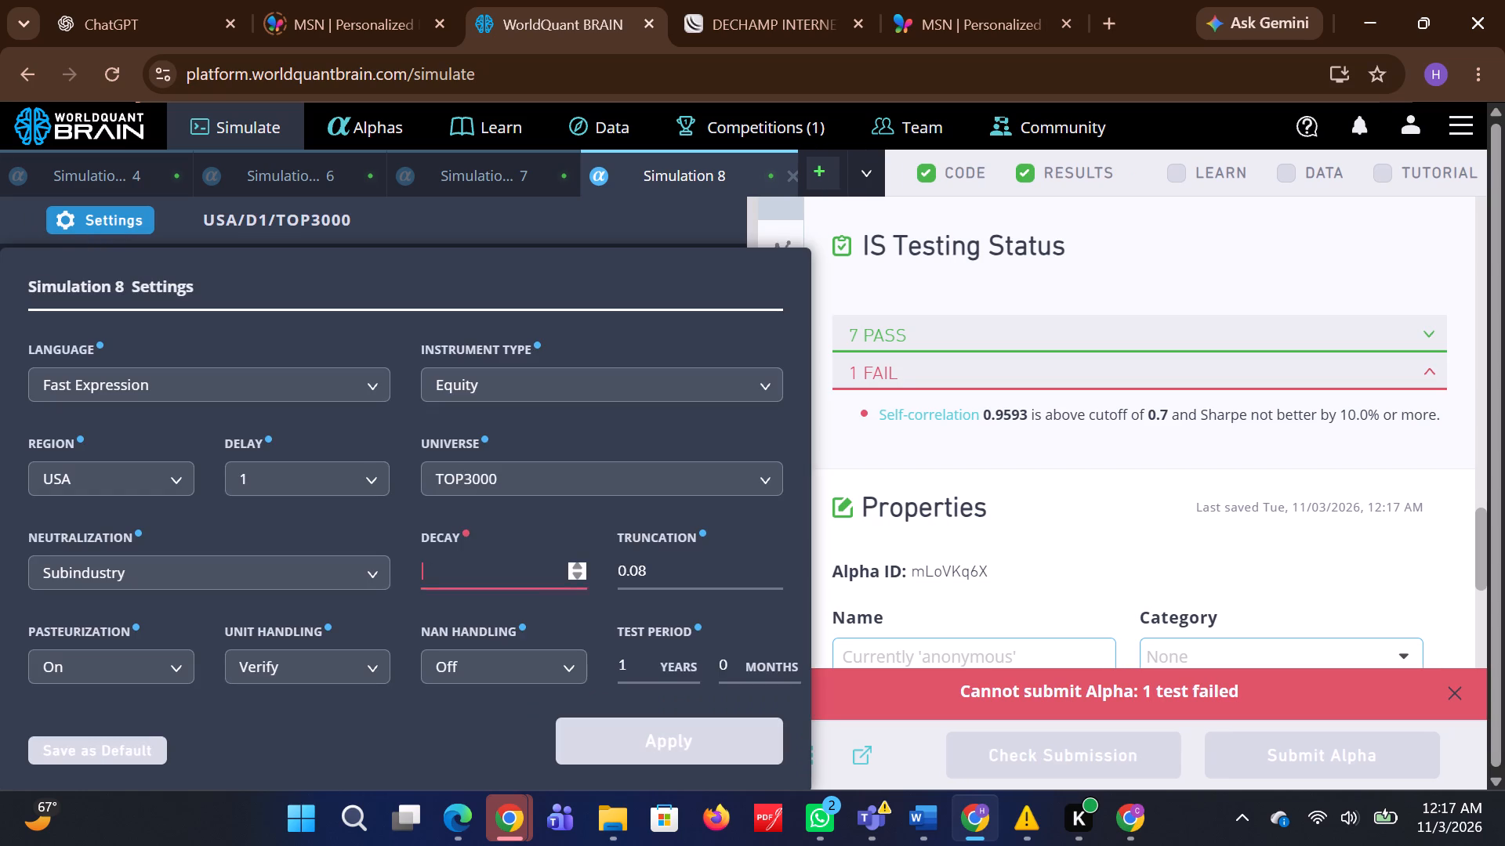
type("50")
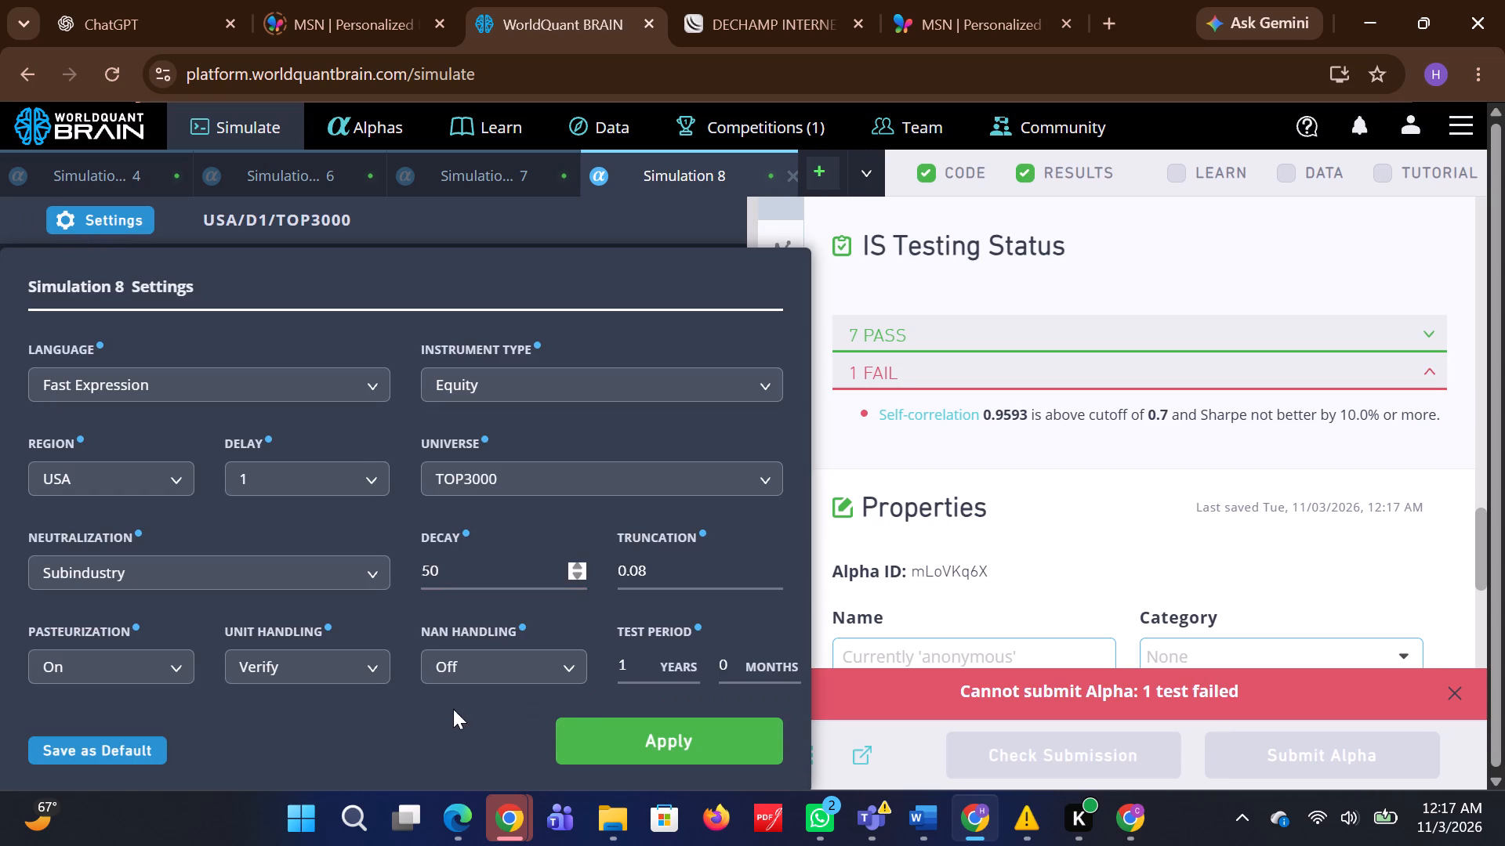
left_click(609, 732)
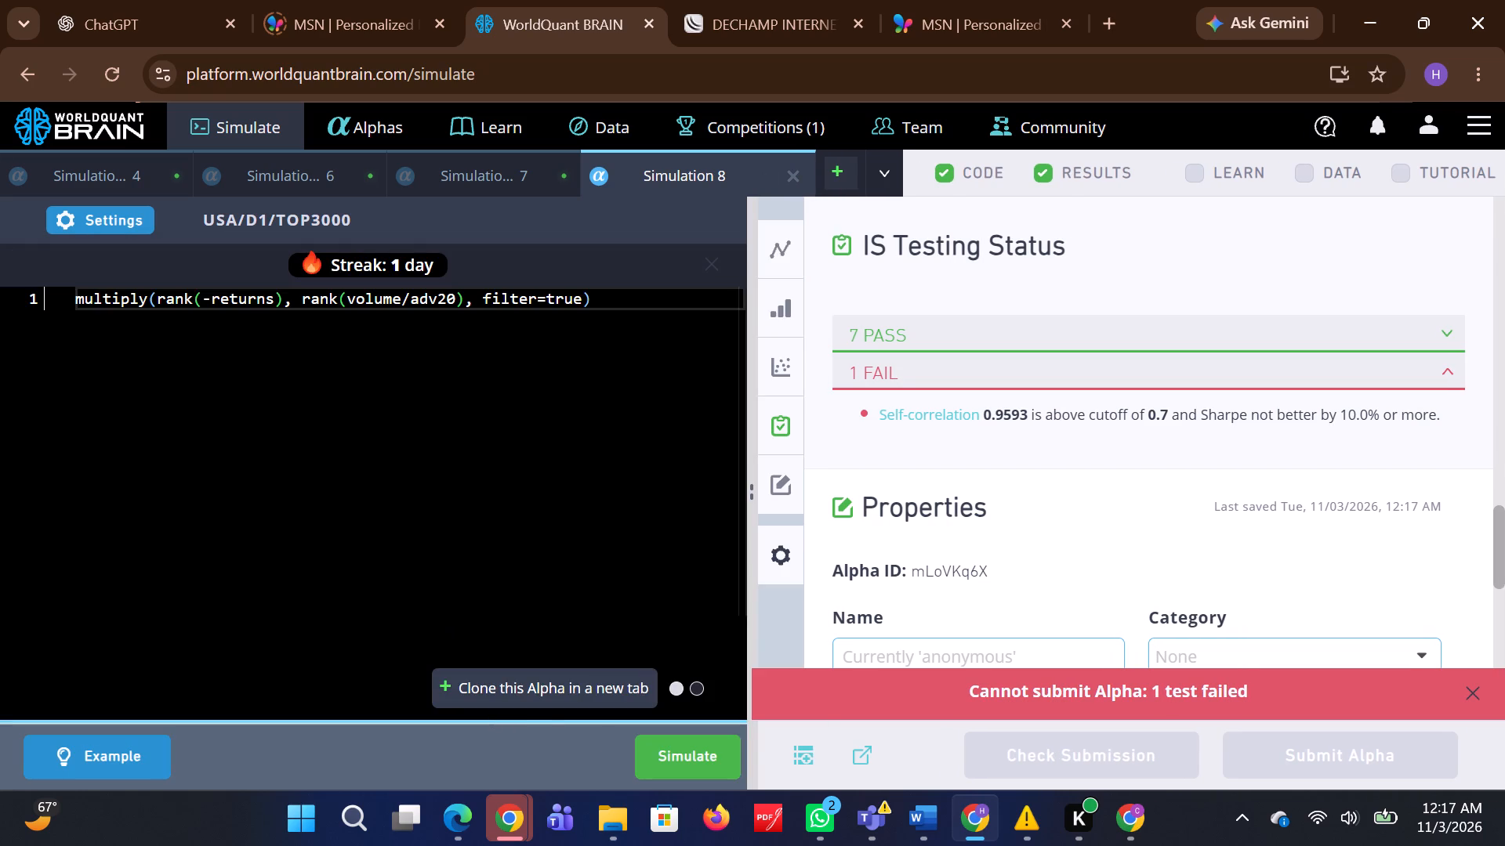
Set the neutralization of Simulation 8 to Industry, apply the settings and run the simulation again.
left_click(136, 210)
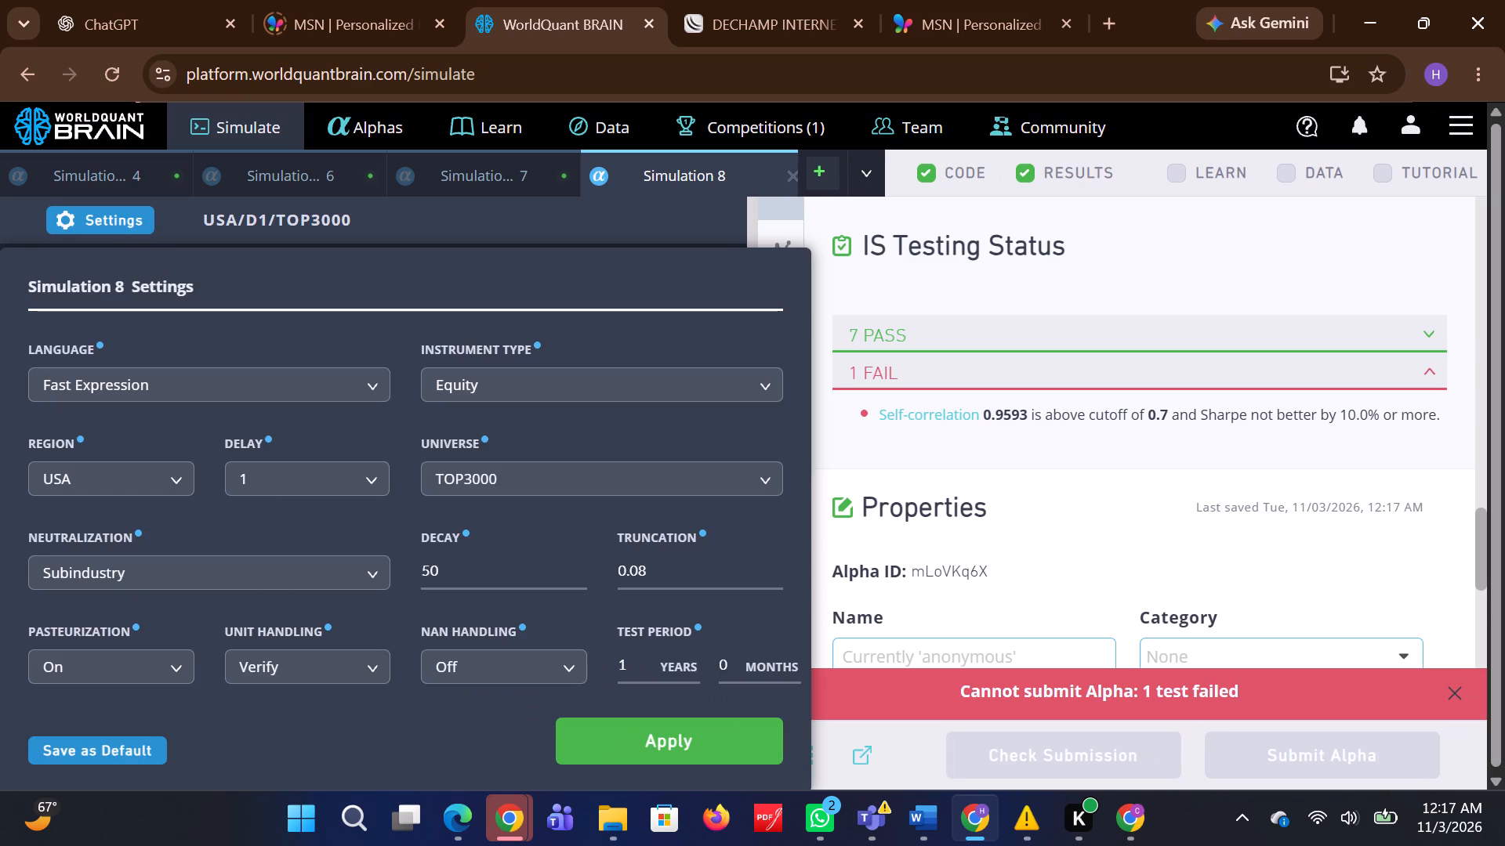
left_click(362, 590)
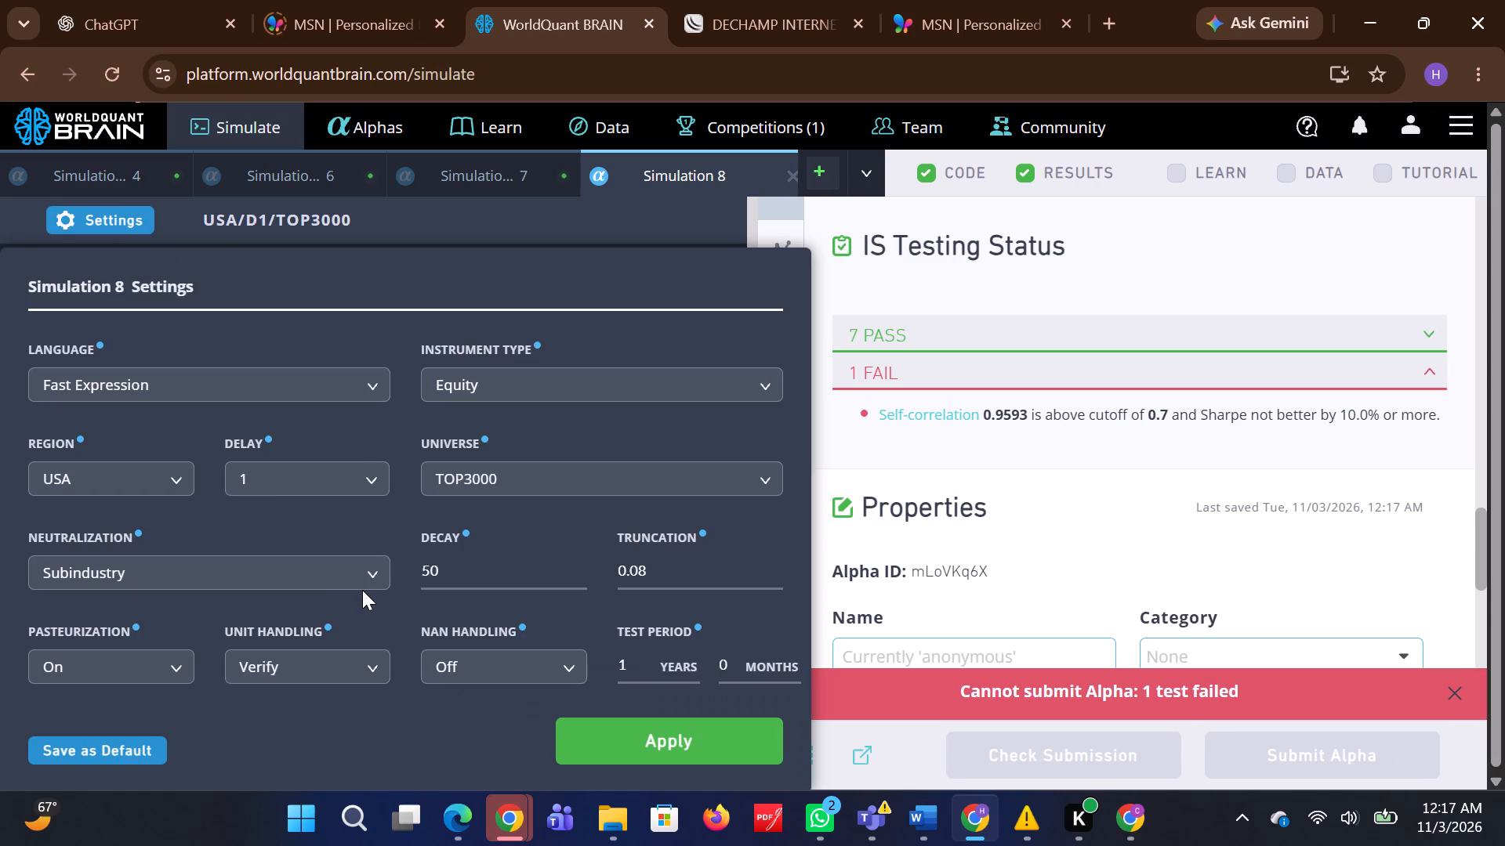
left_click(366, 582)
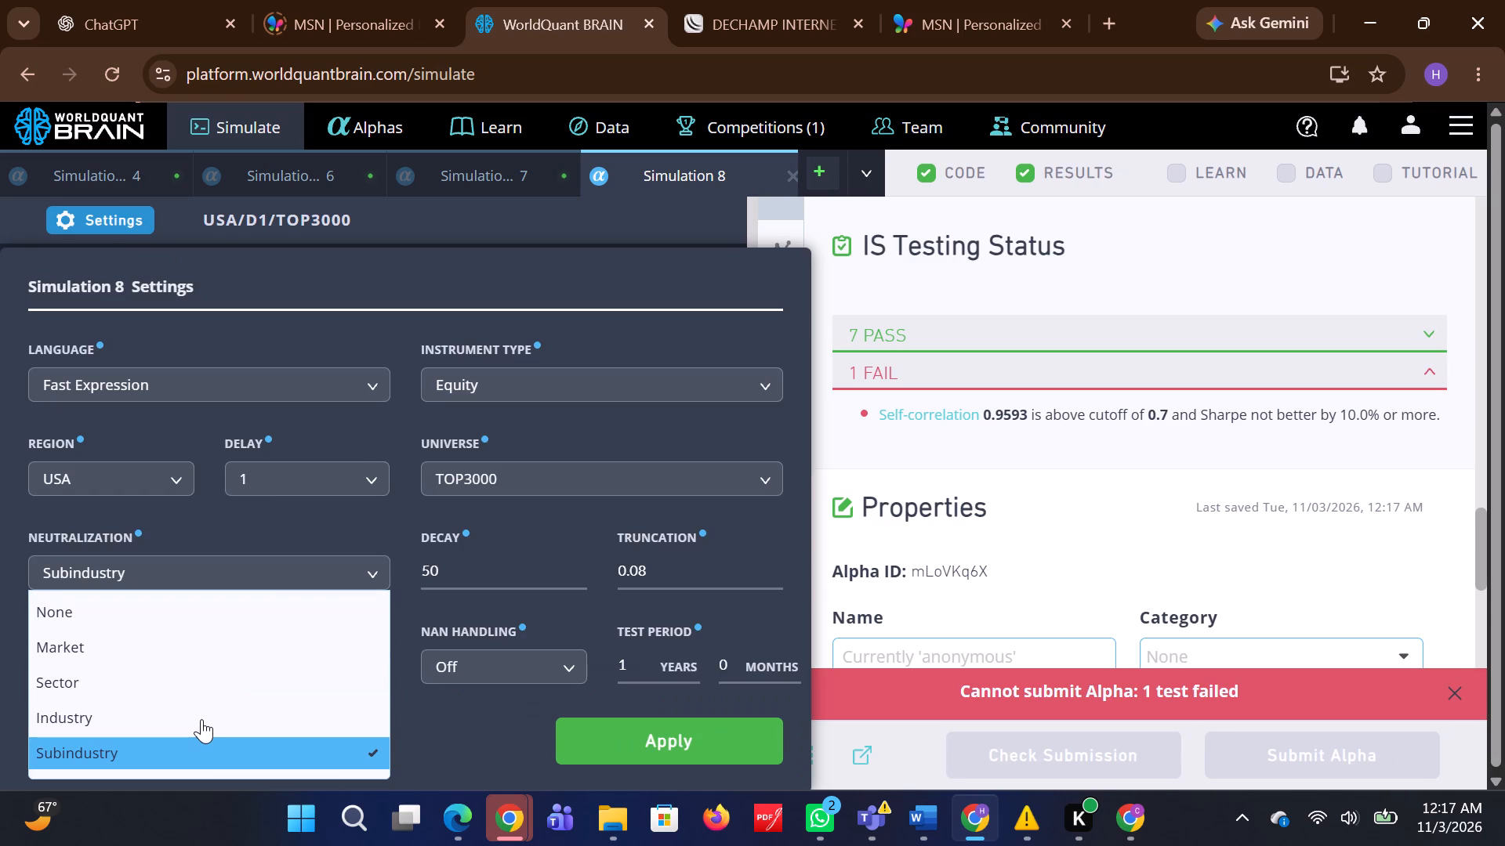
left_click(201, 719)
left_click(658, 739)
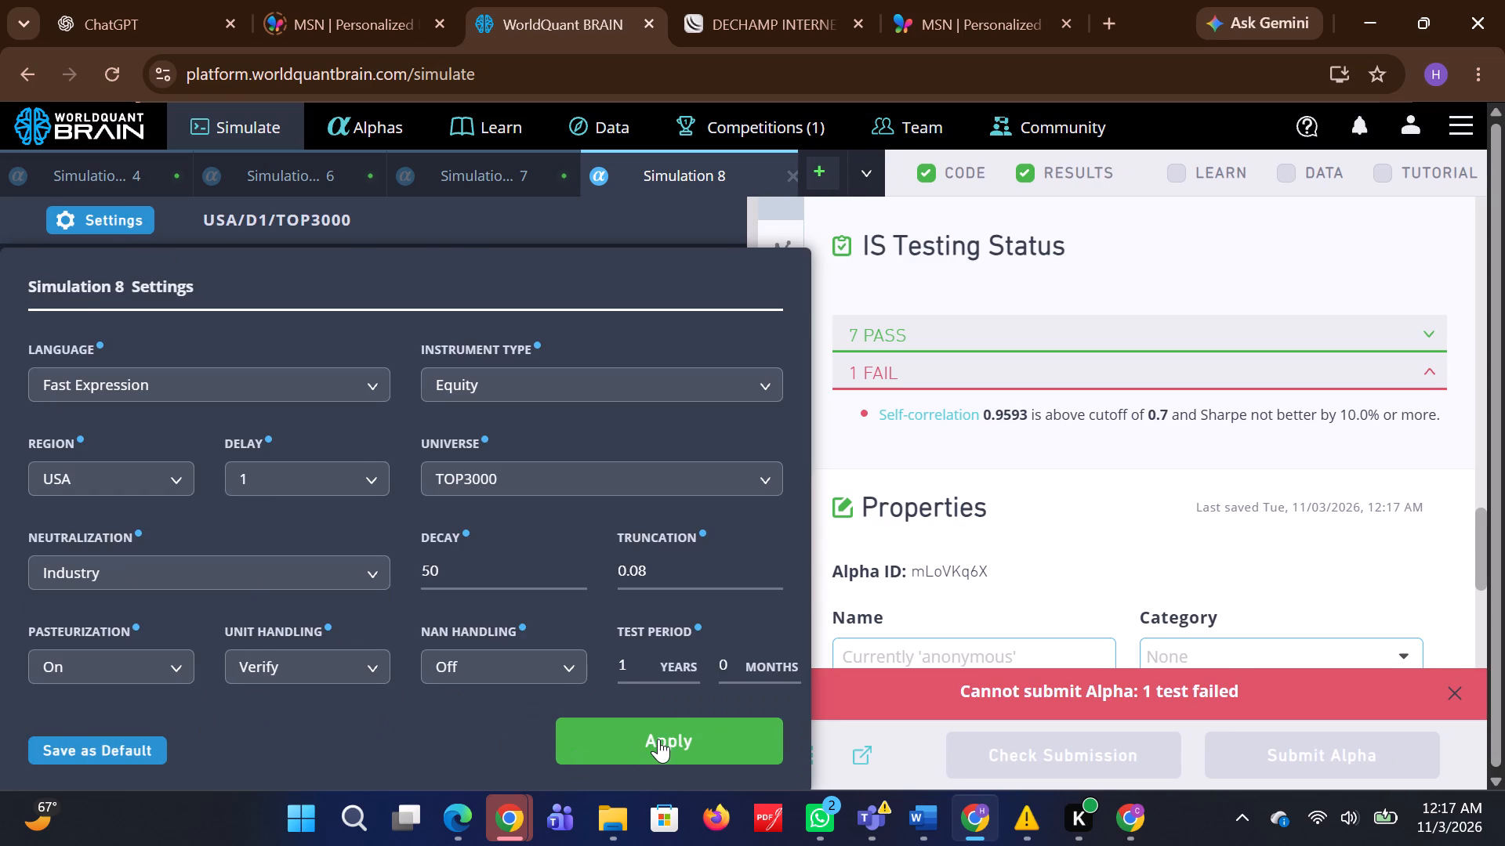
left_click(677, 756)
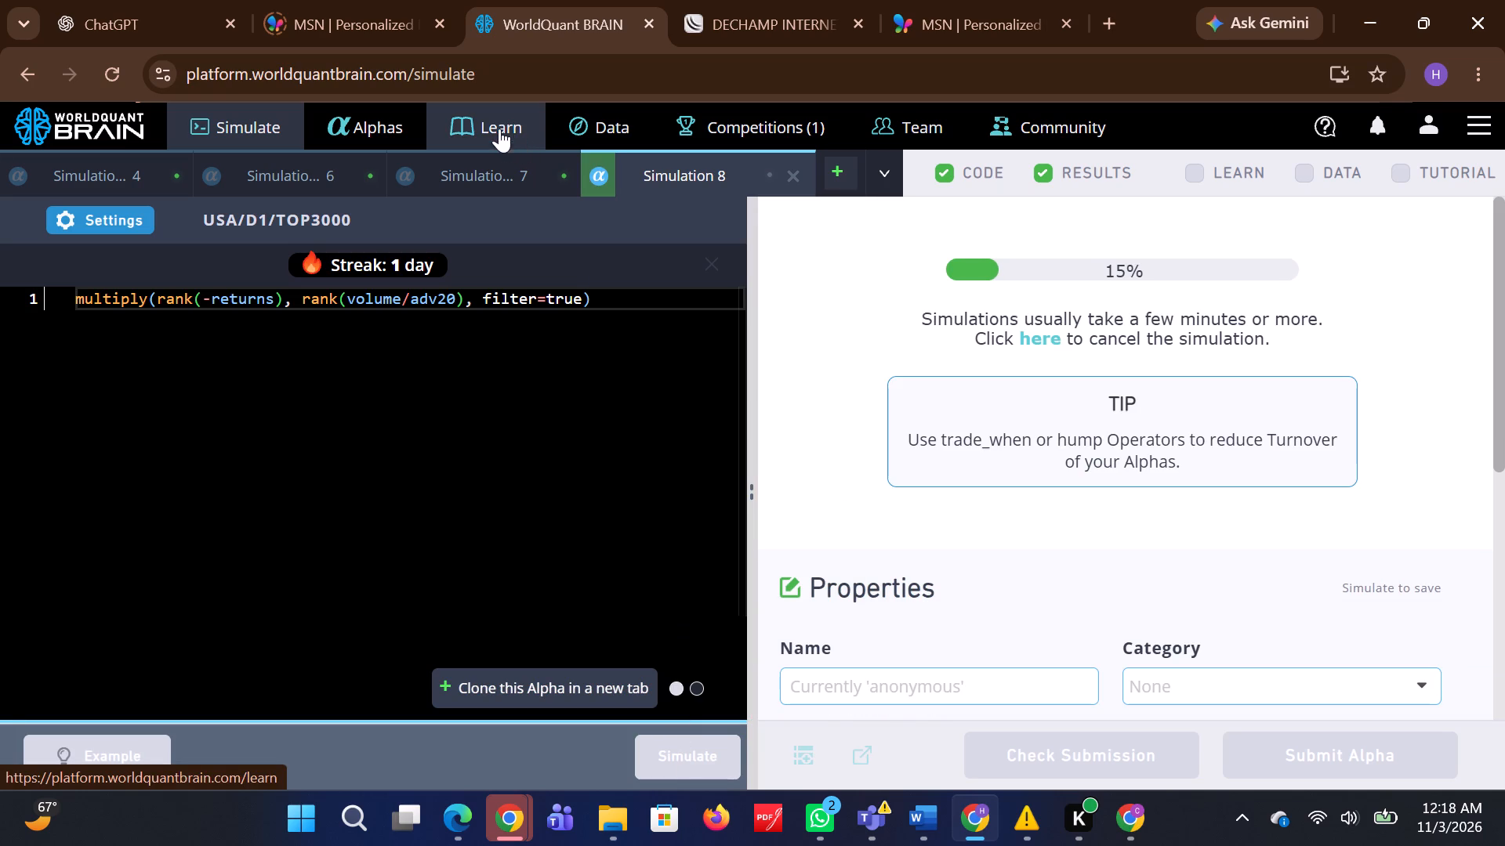
Set the decay of Simulation 7 to 45 and apply the settings.
left_click(494, 162)
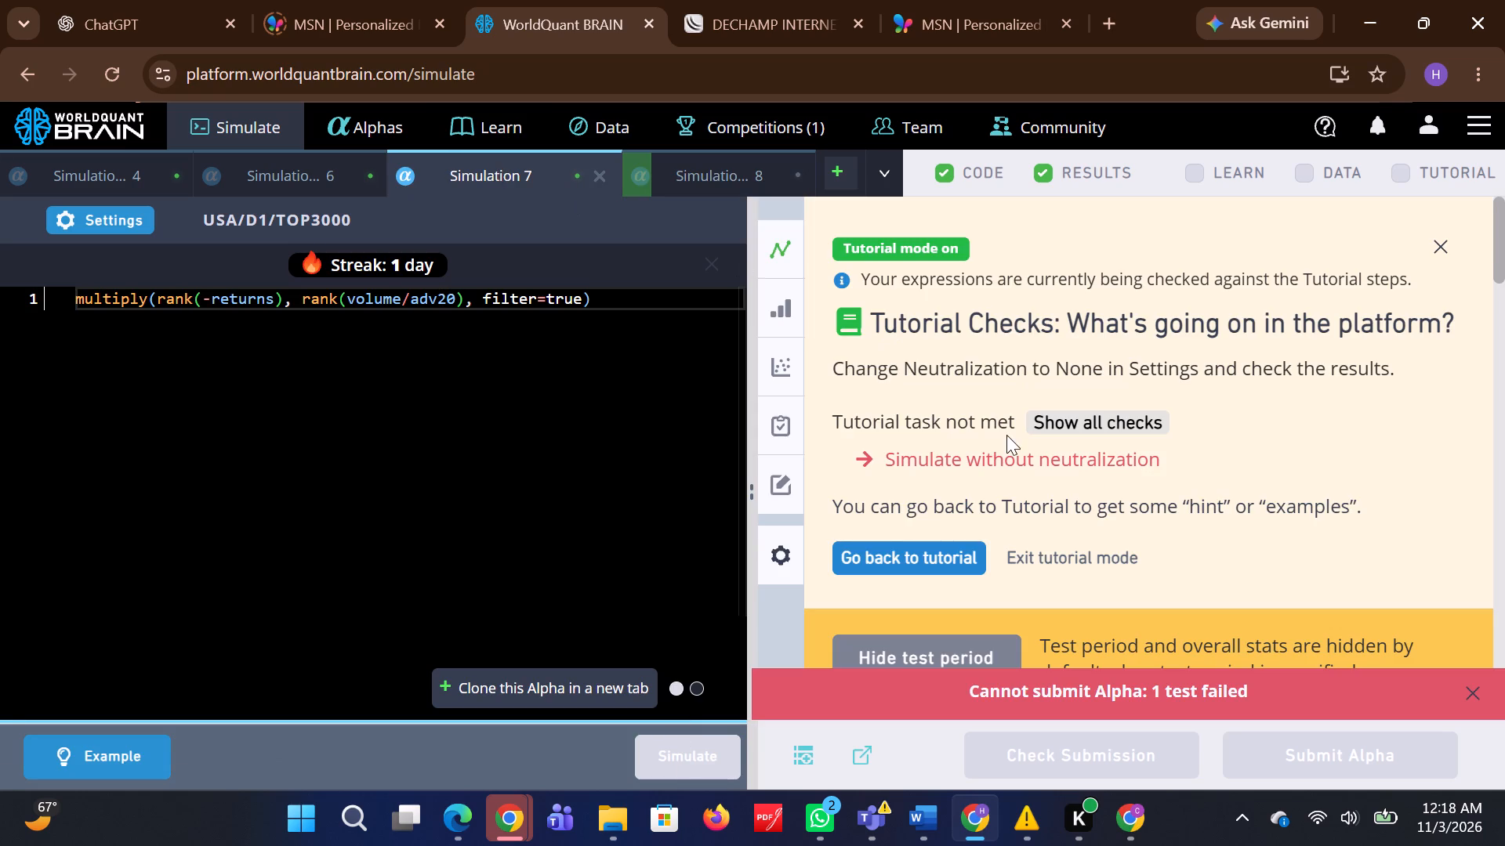
left_click(127, 222)
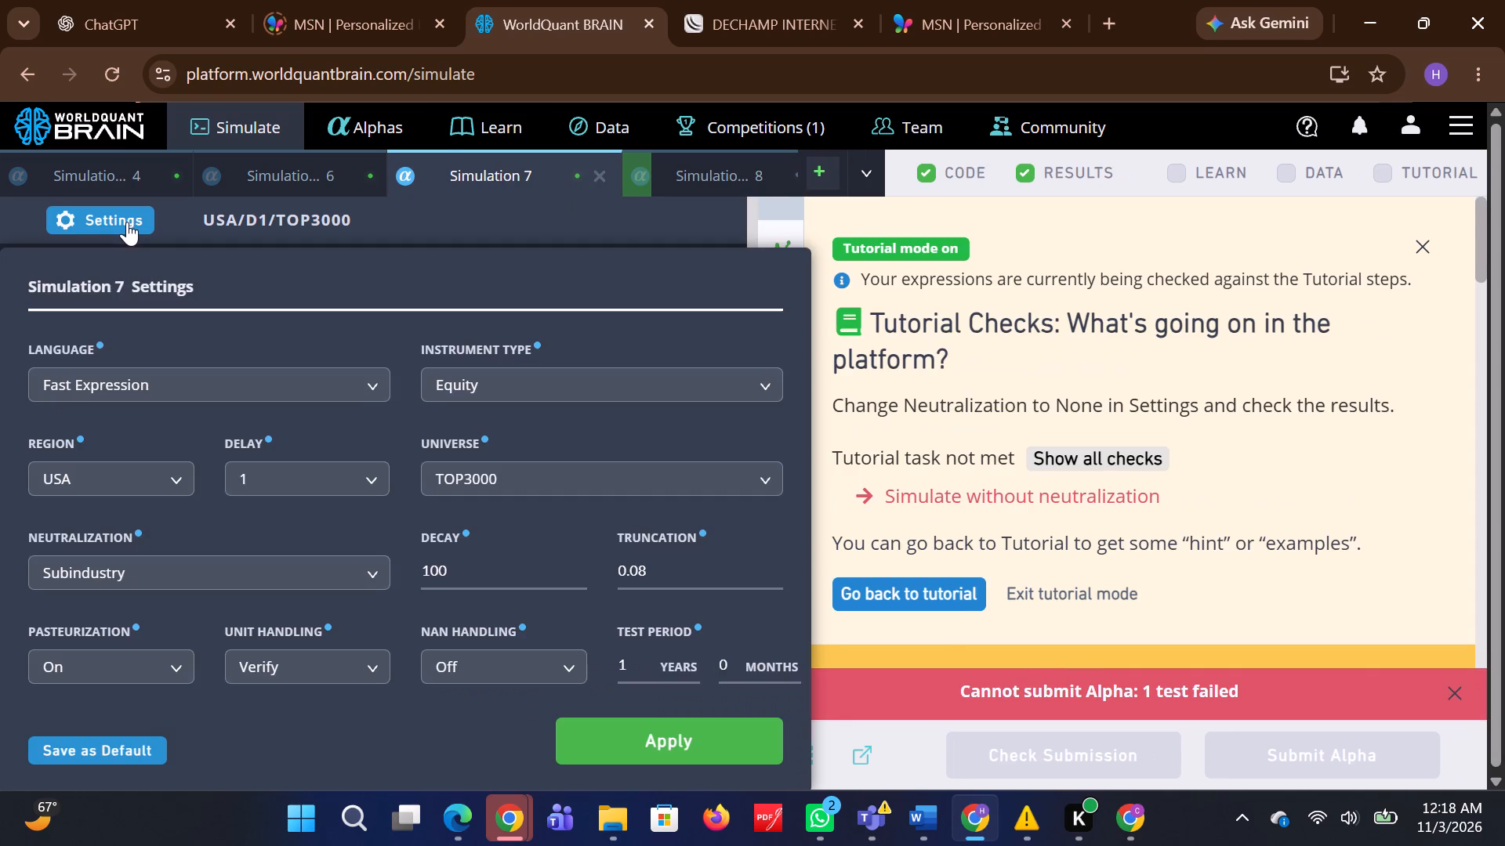
left_click(485, 563)
key("BackSpace")
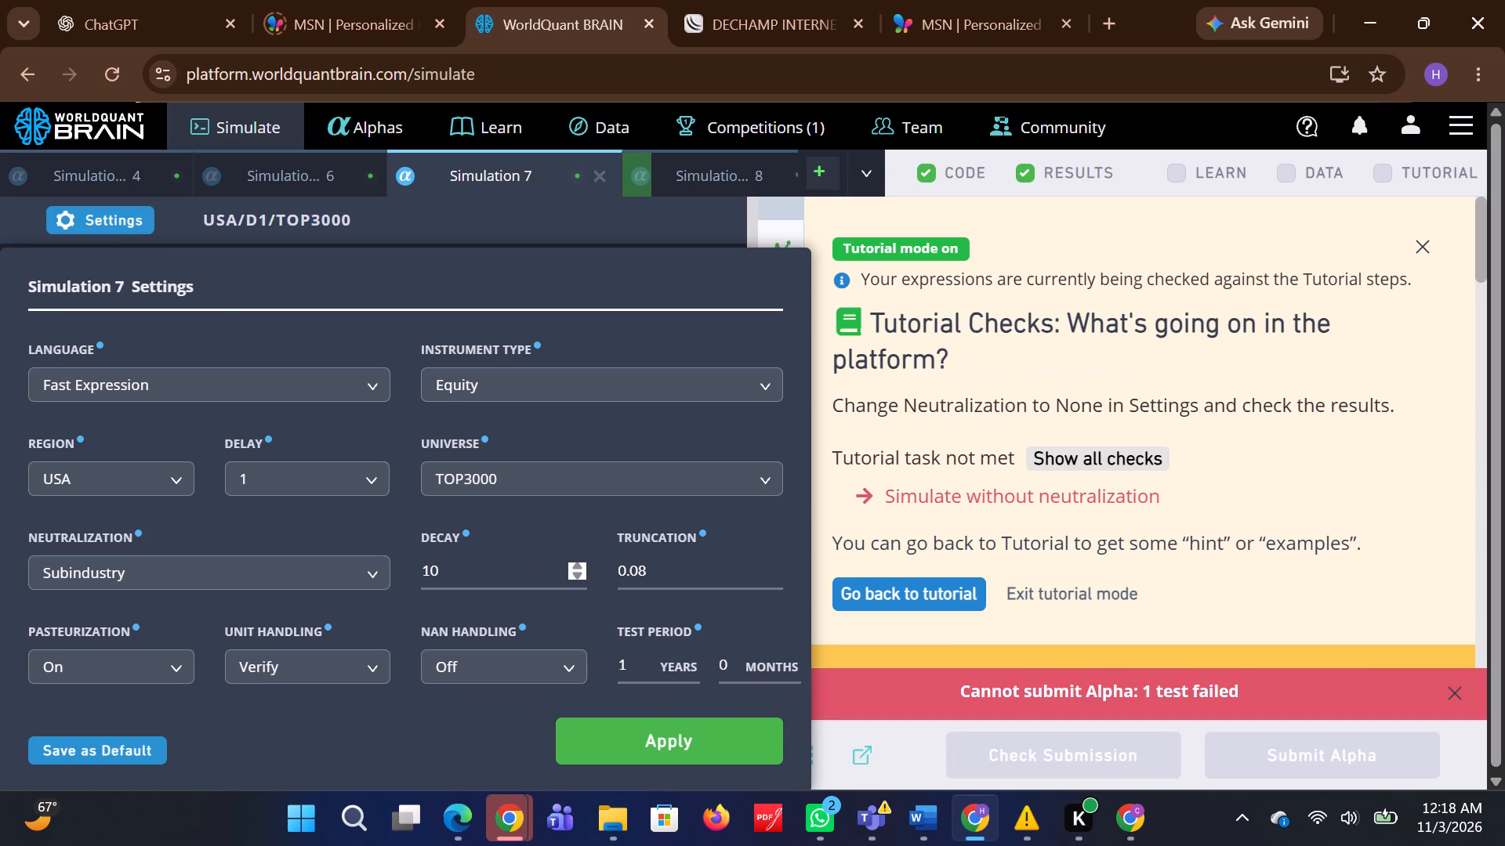
key("BackSpace")
key("BackSpace")
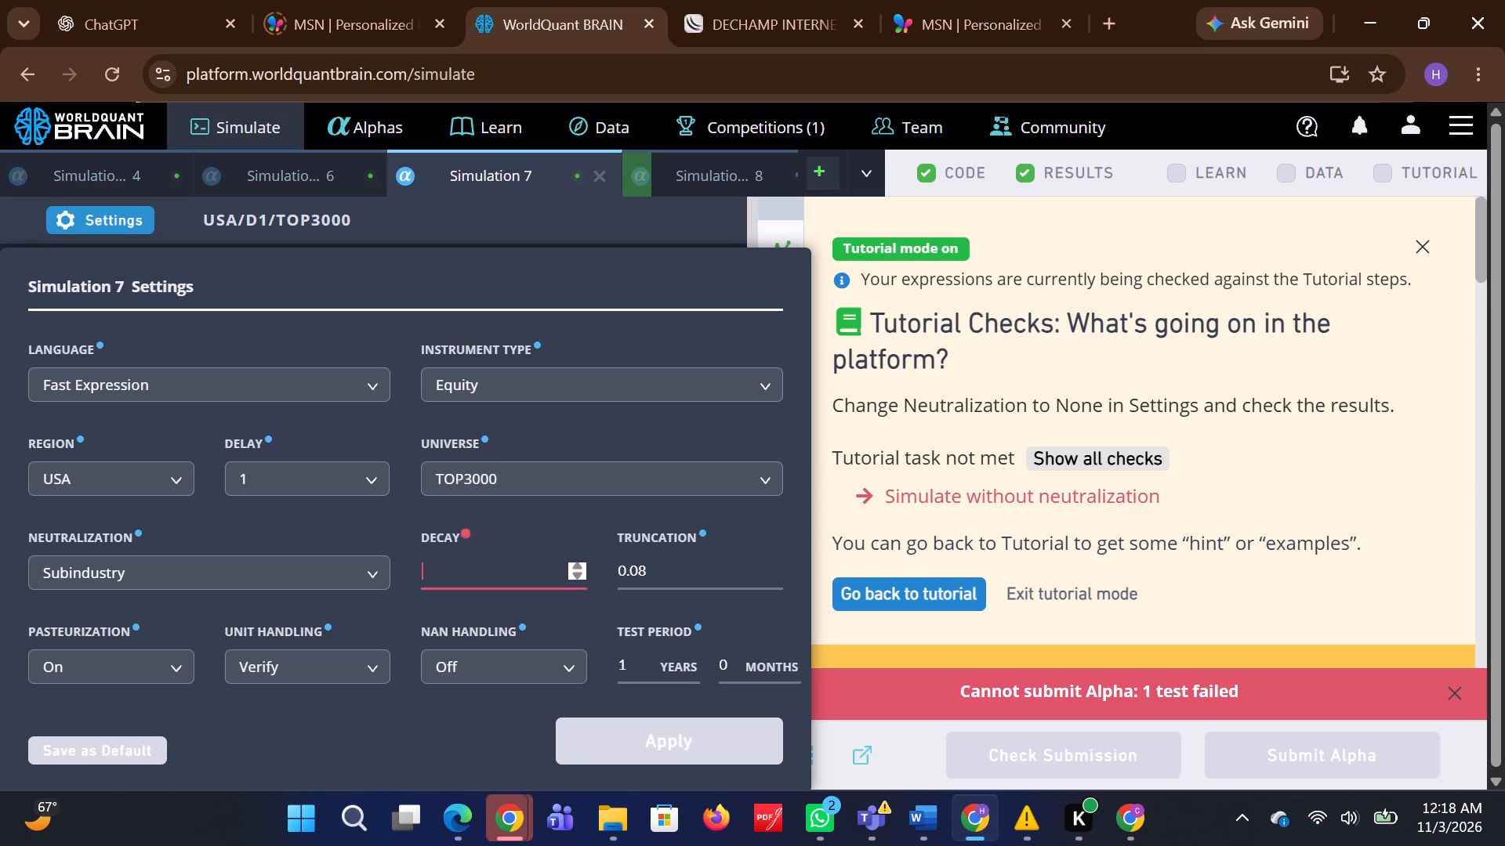
type("45")
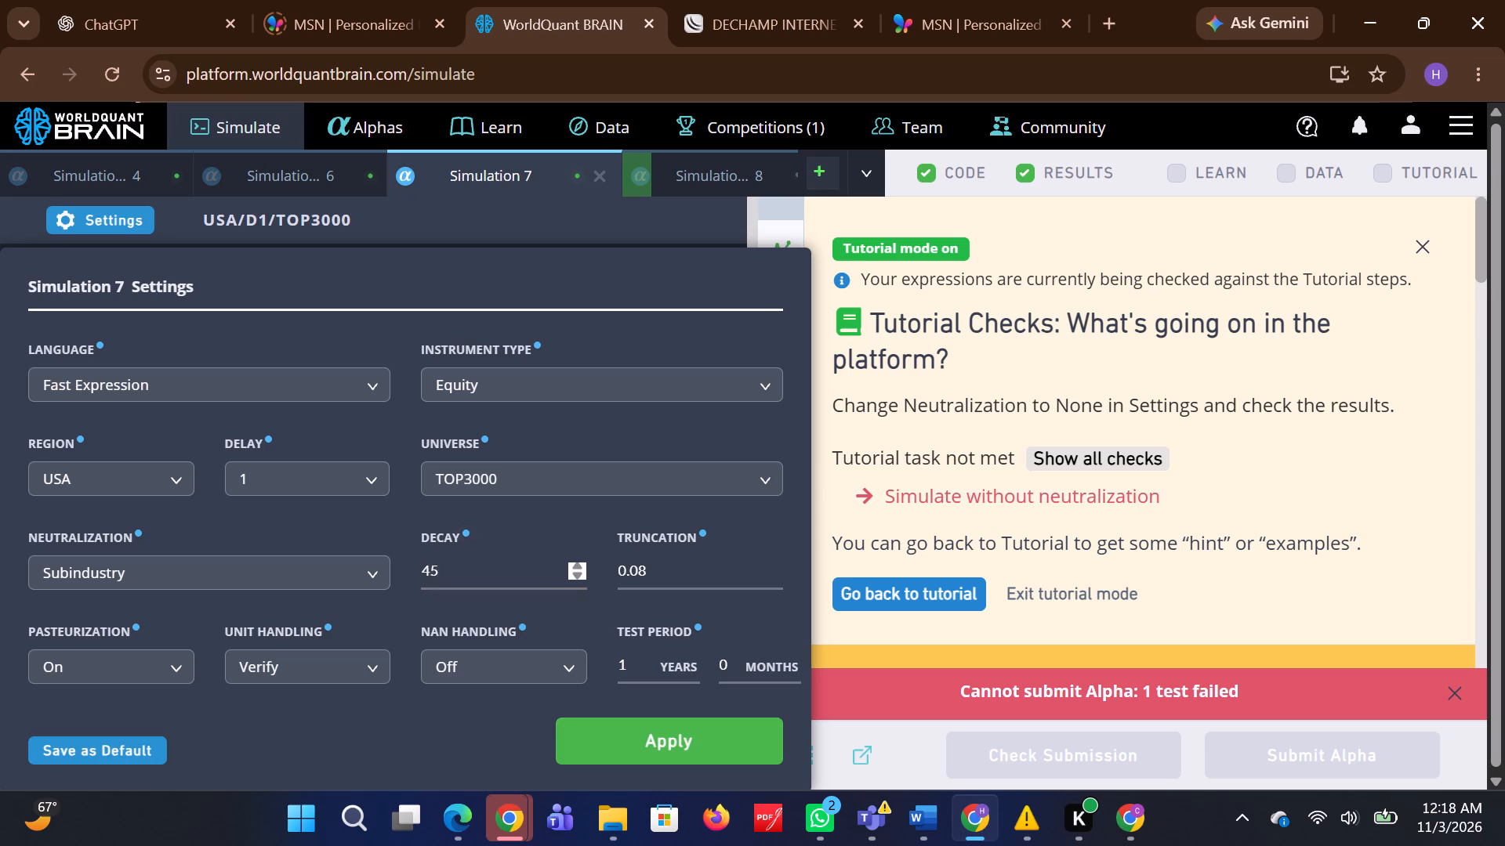
left_click(608, 745)
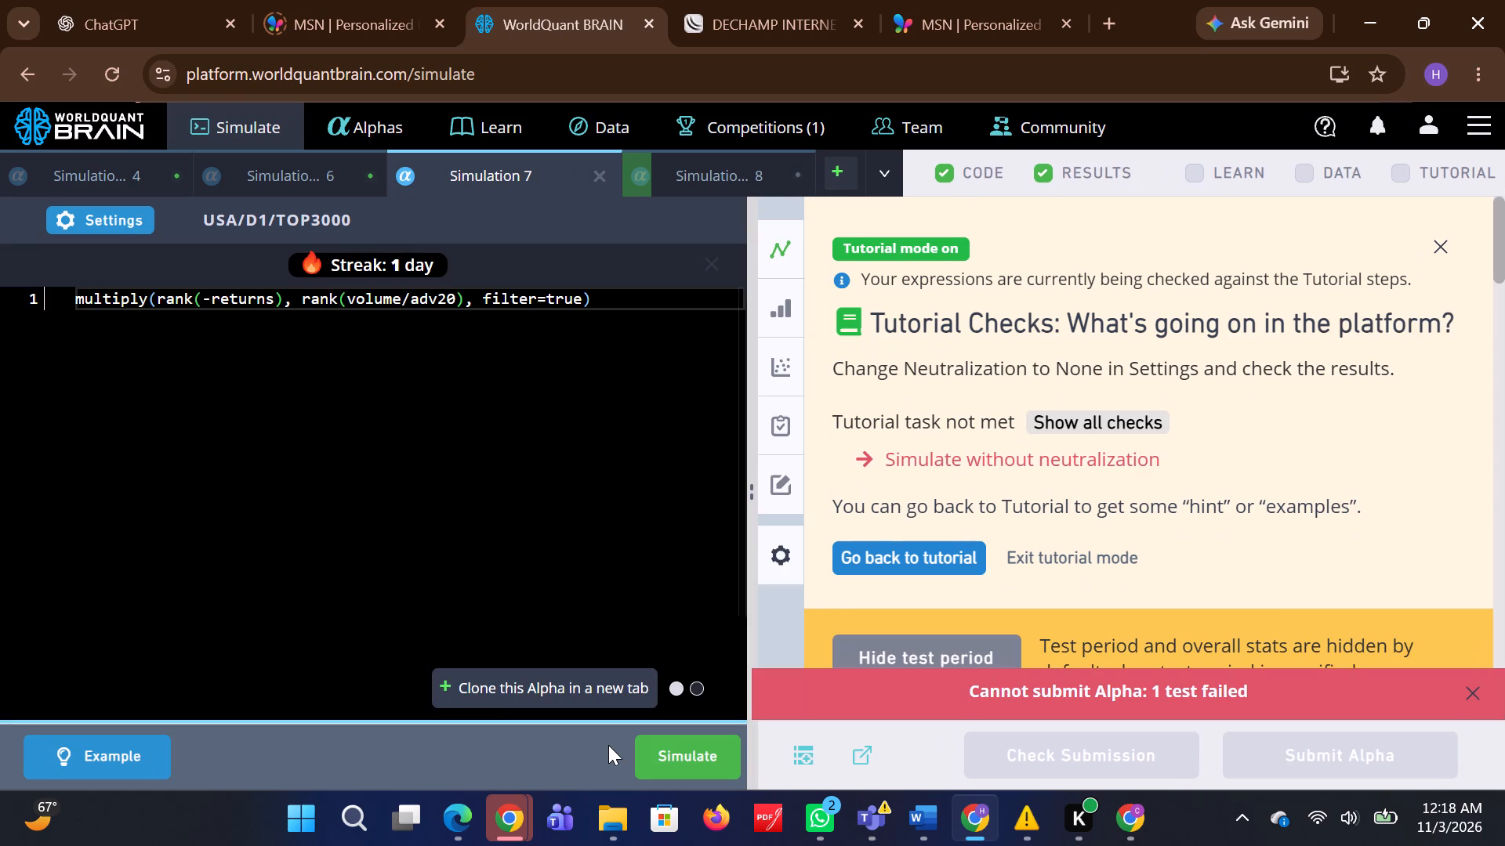
Set the neutralization of Simulation 7 to Sector, apply the settings and run the simulation again.
left_click(125, 230)
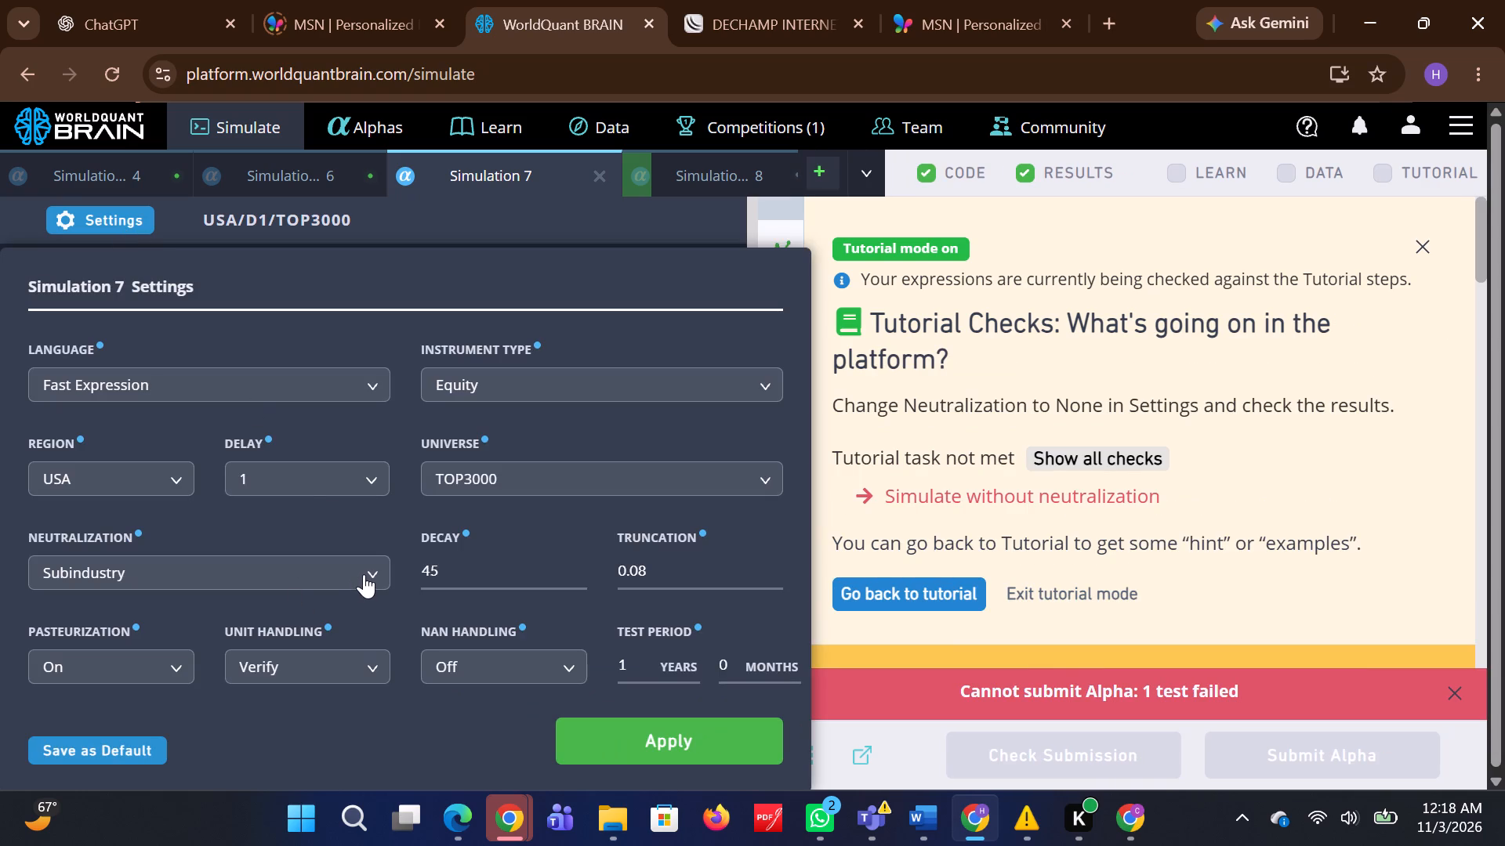
left_click(364, 574)
left_click(190, 680)
left_click(598, 744)
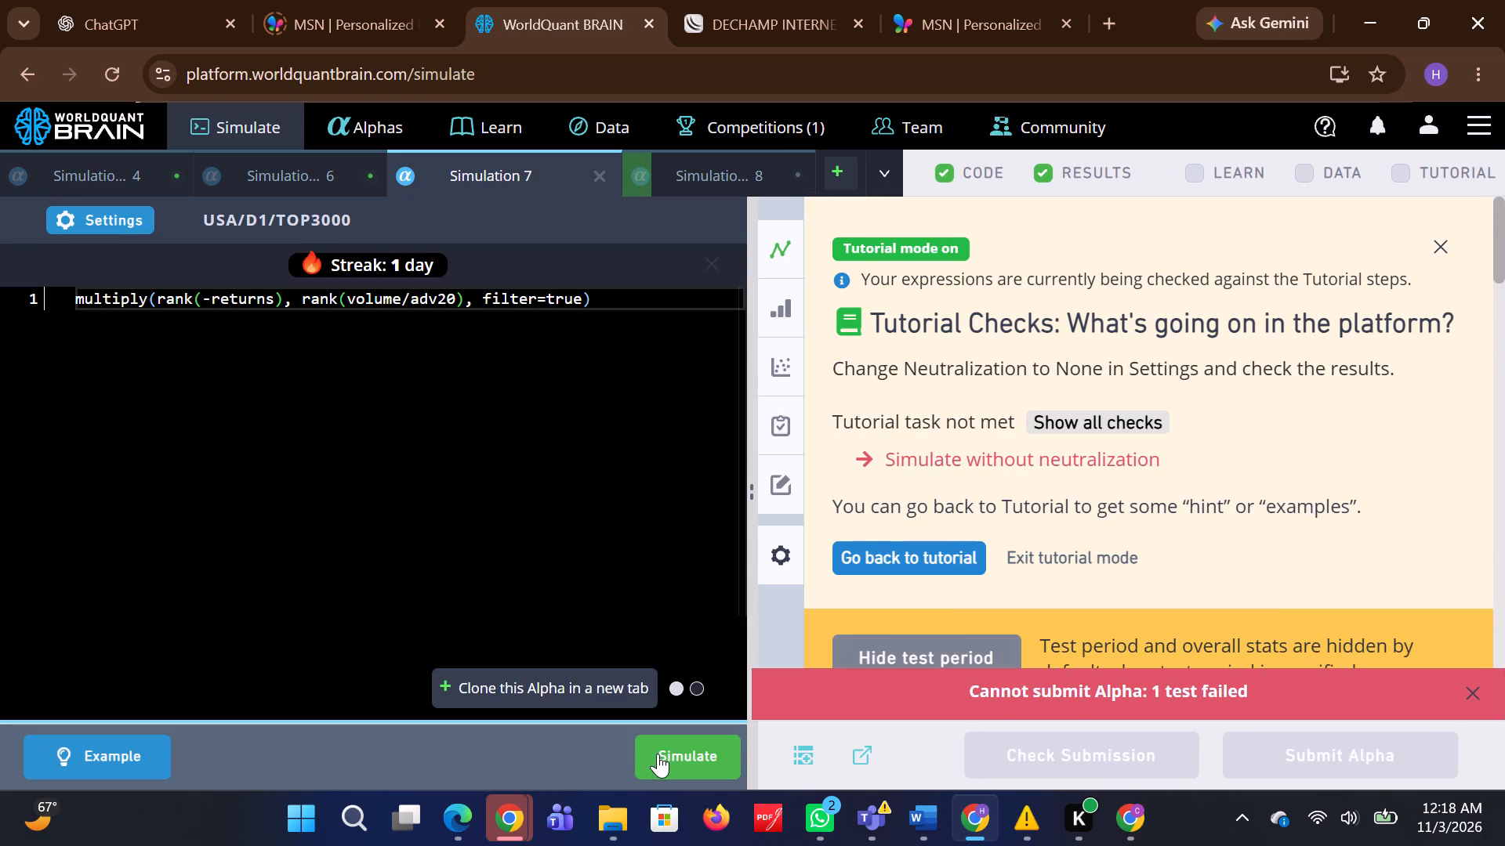
left_click(662, 754)
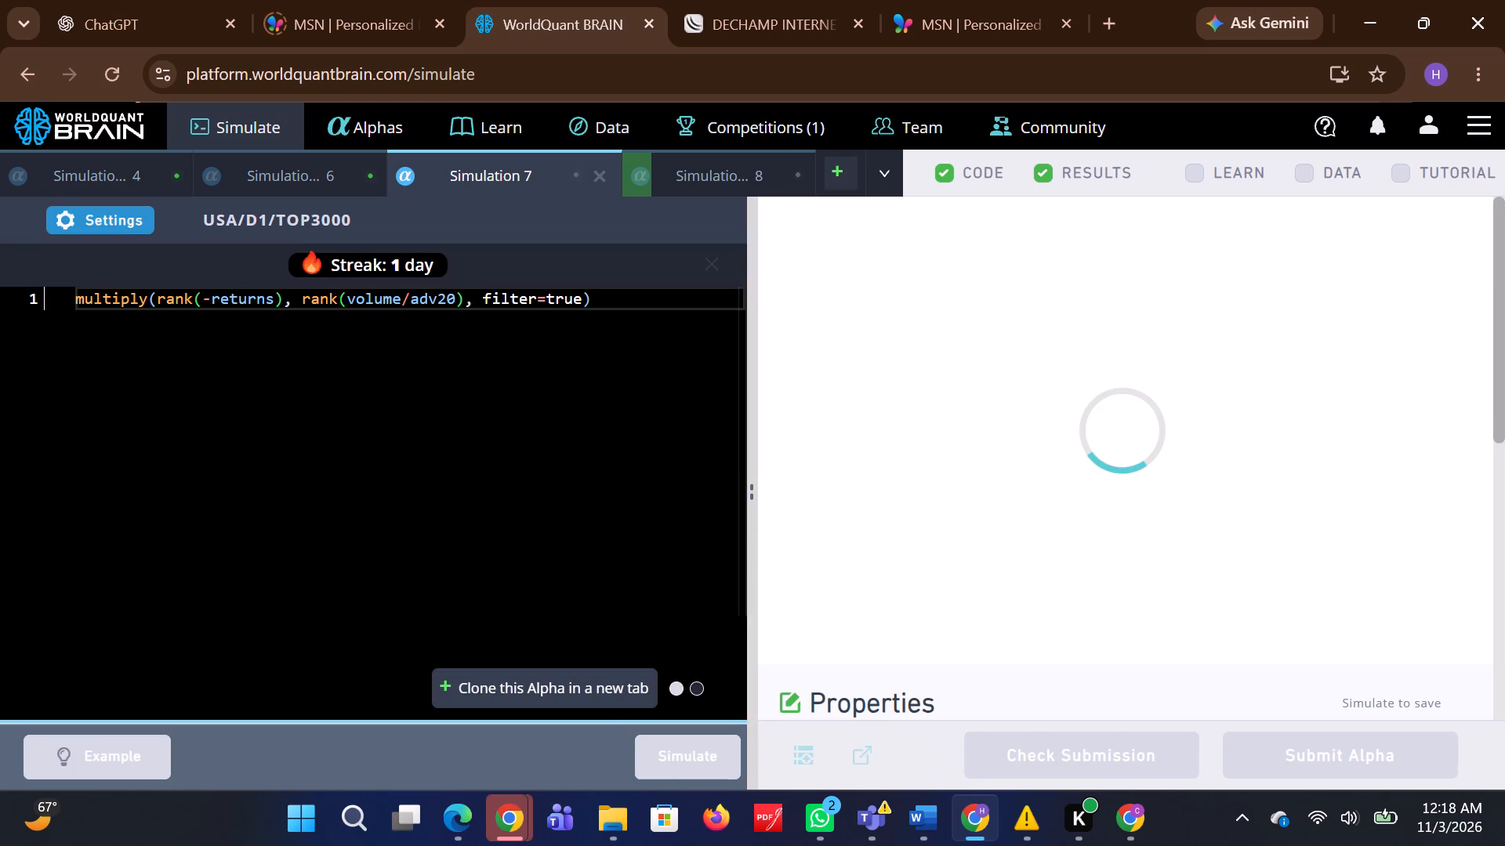
Set Simulation 6's decay to 40 and its neutralization to Market, apply the settings and run the simulation again.
left_click(250, 180)
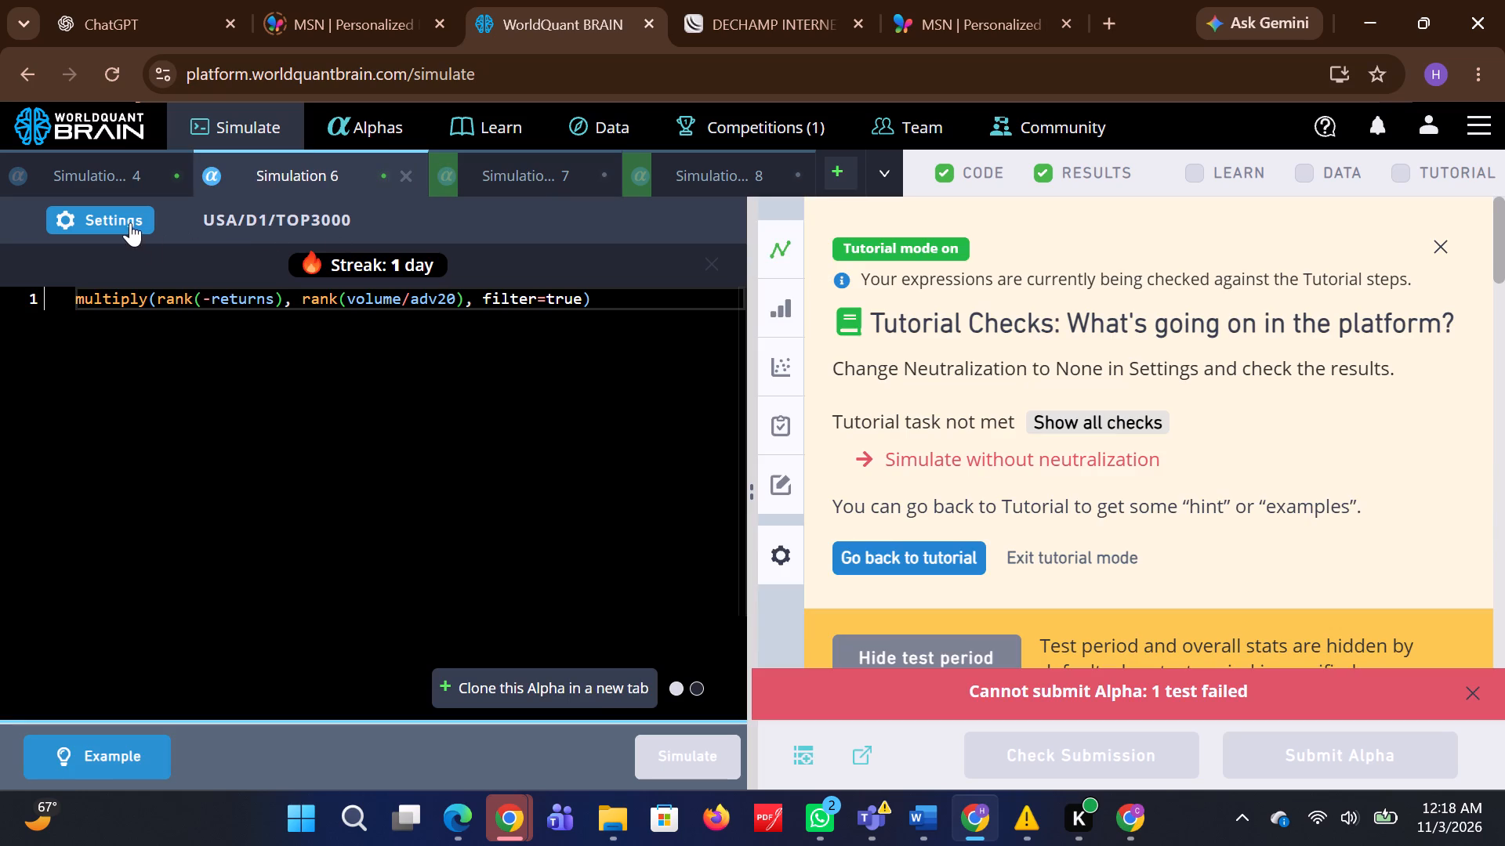
left_click(128, 219)
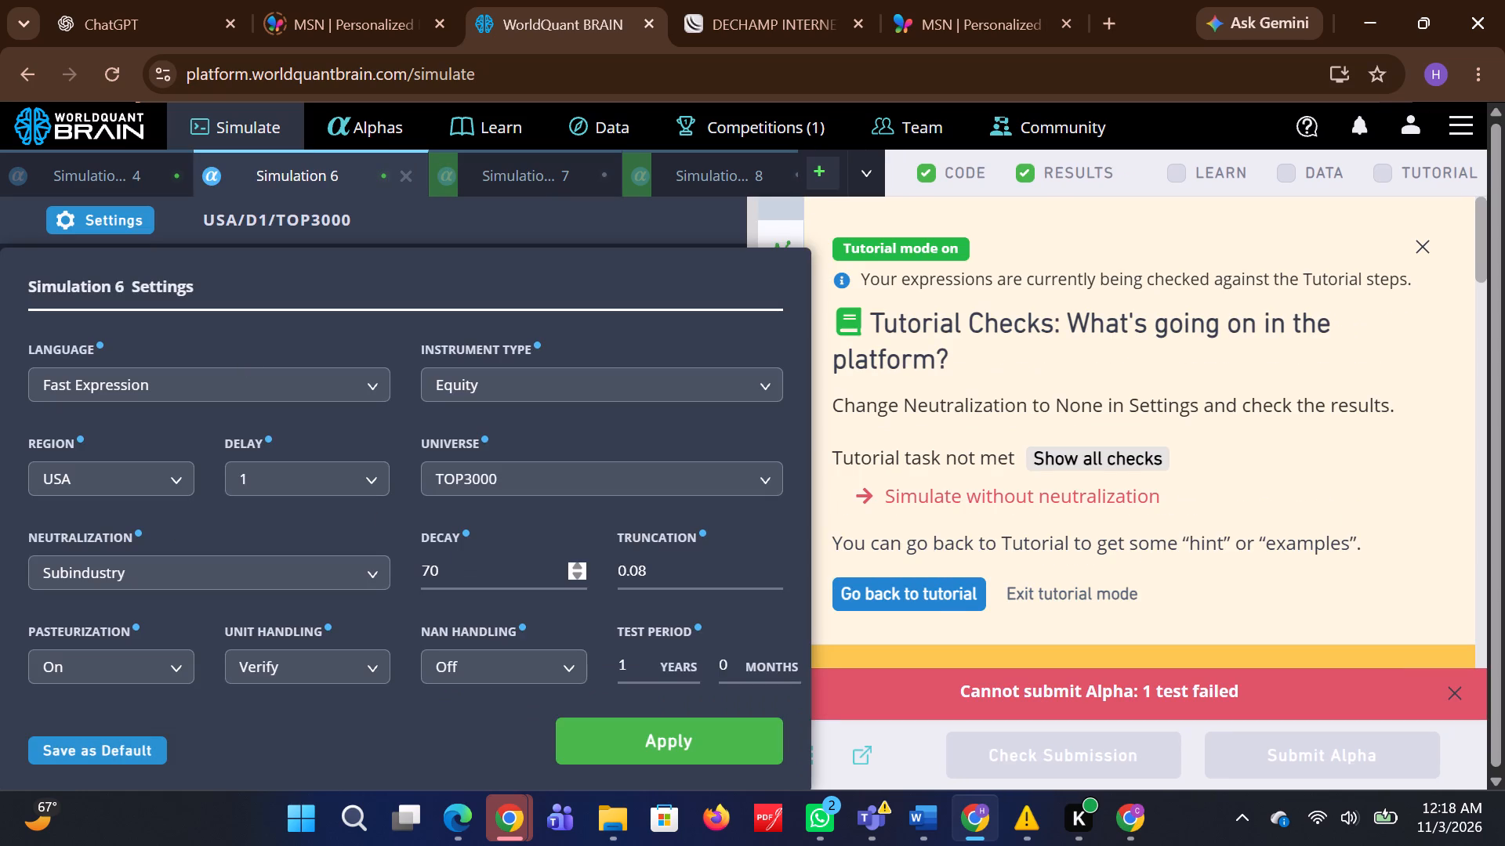
left_click(456, 567)
key("BackSpace")
key("BackSpace")
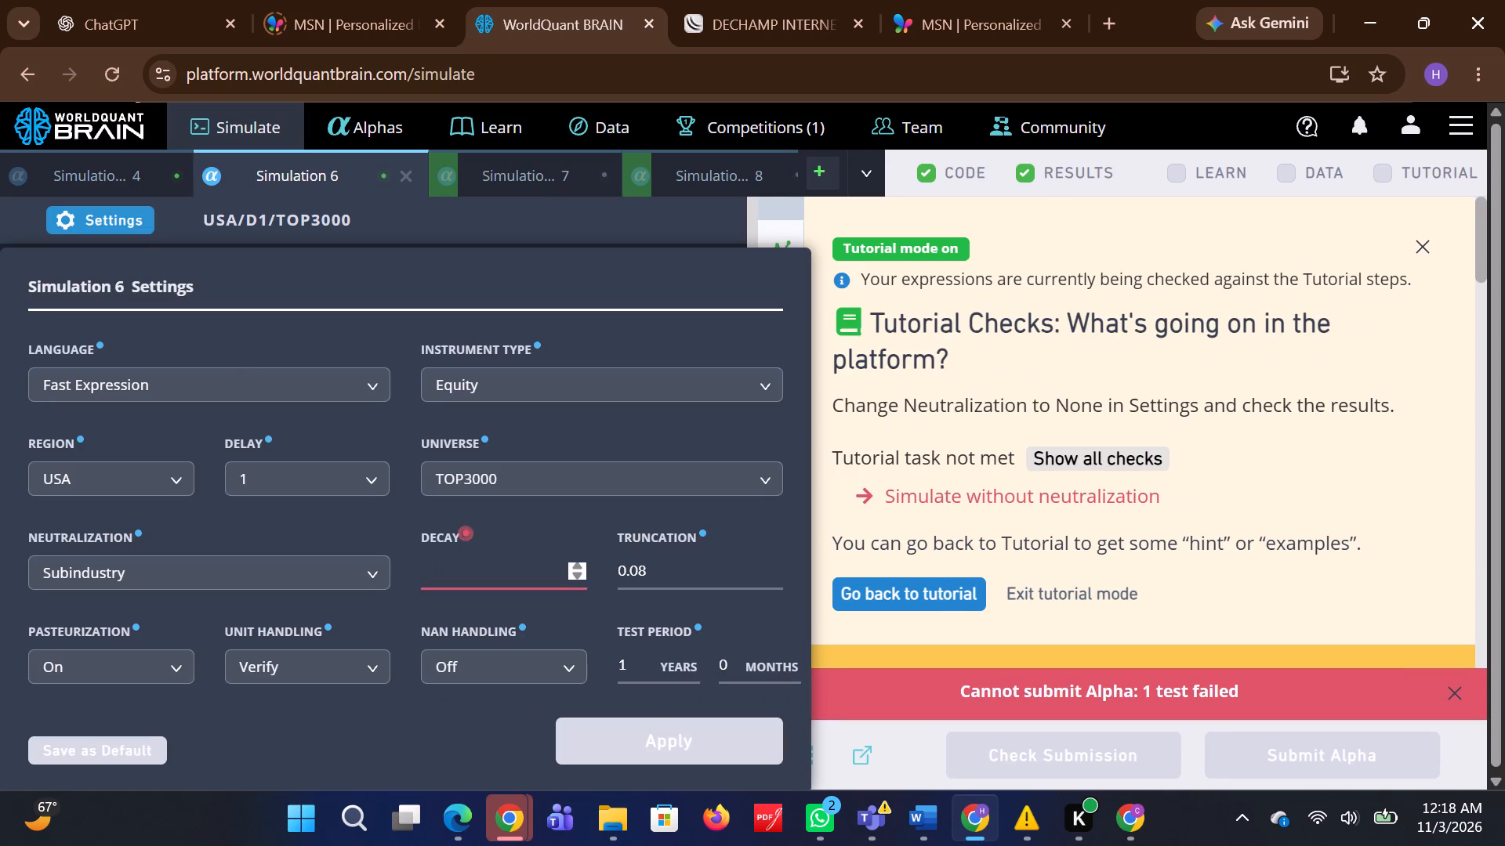
type("40")
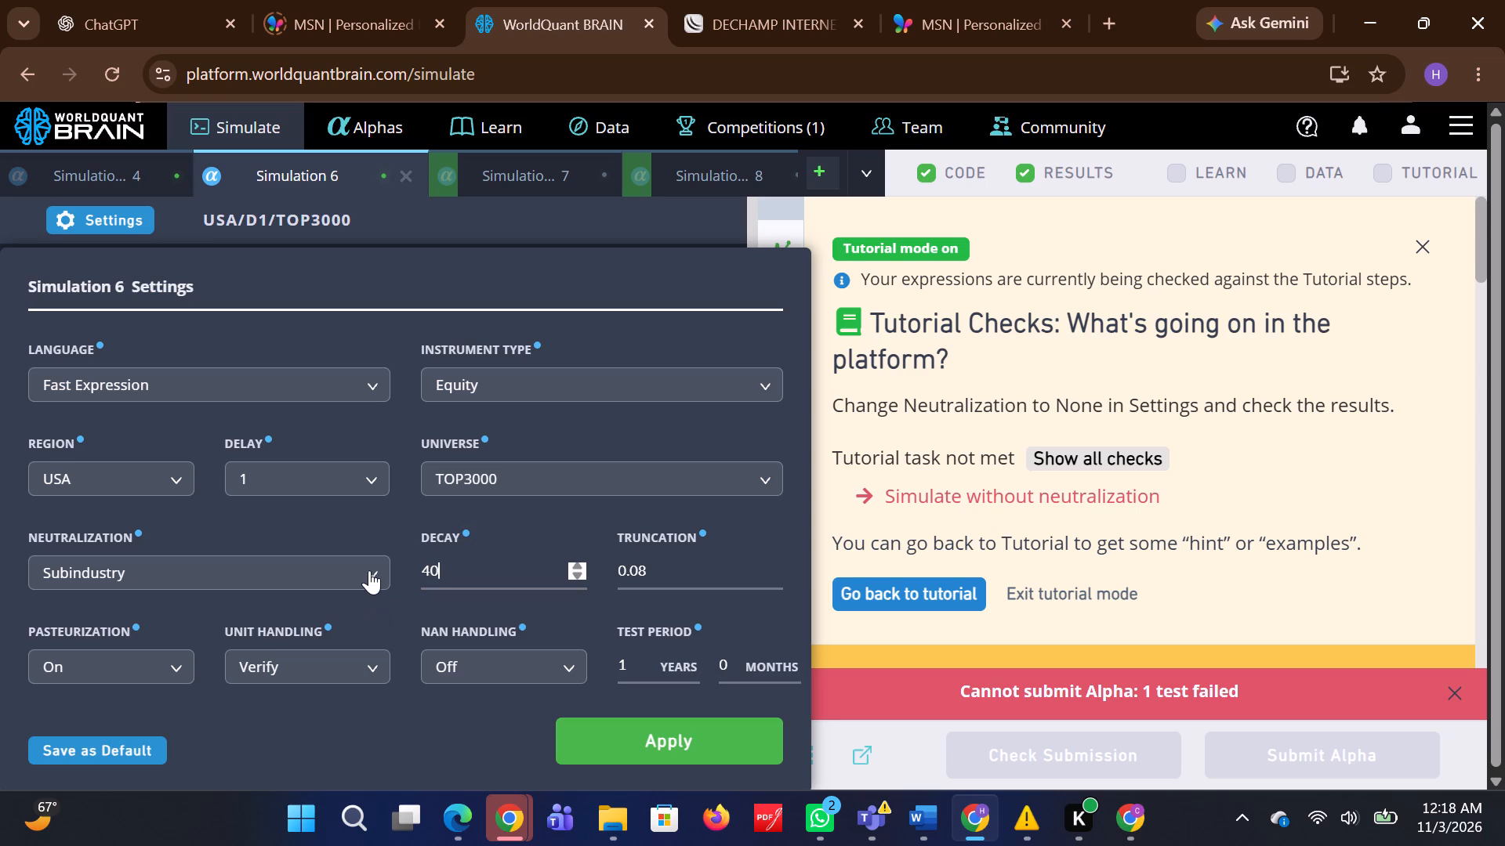
left_click(369, 569)
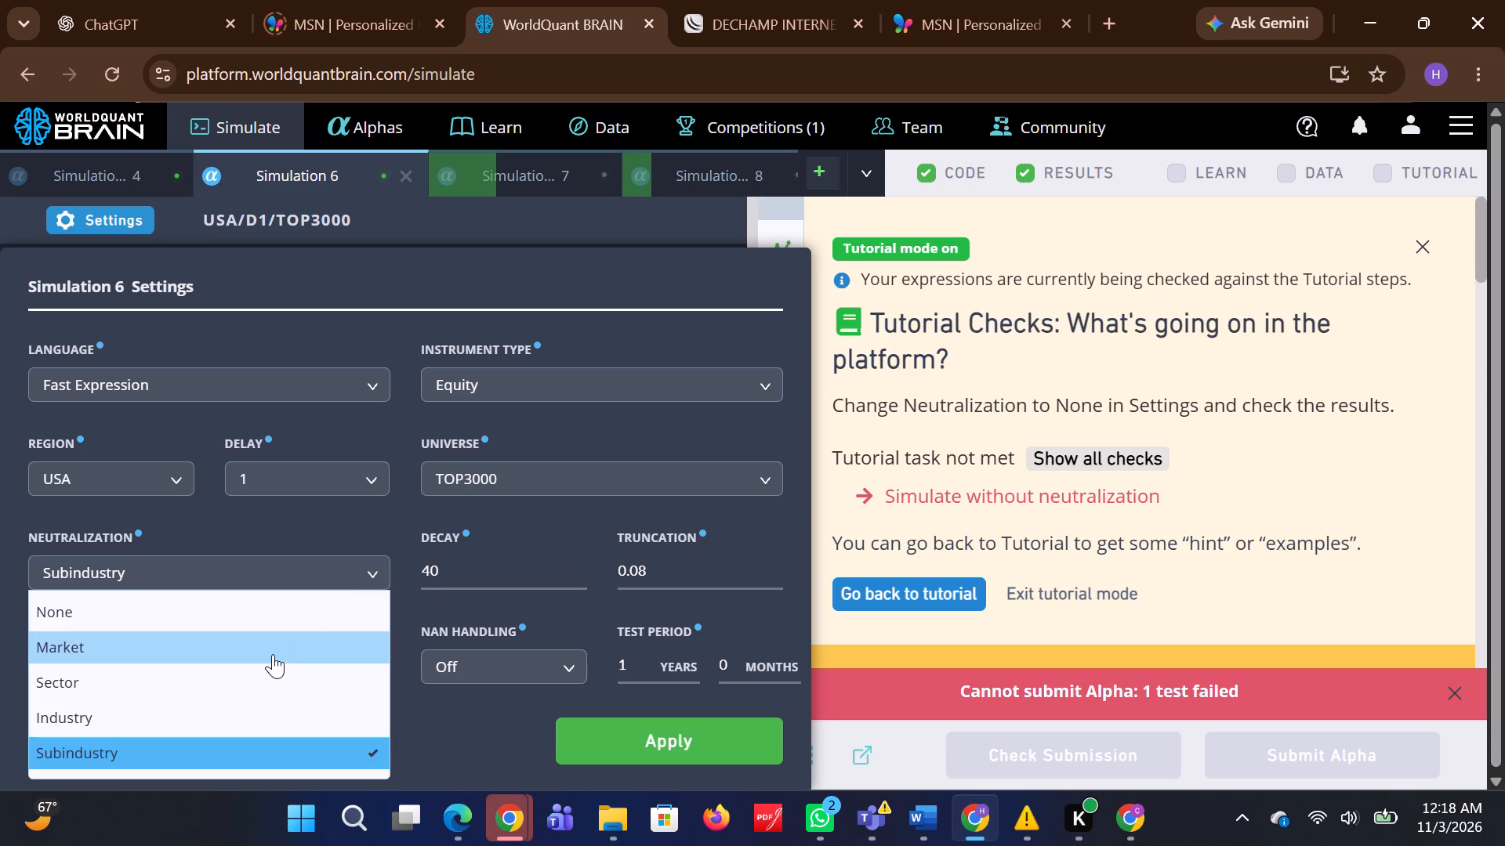
left_click(273, 654)
left_click(632, 743)
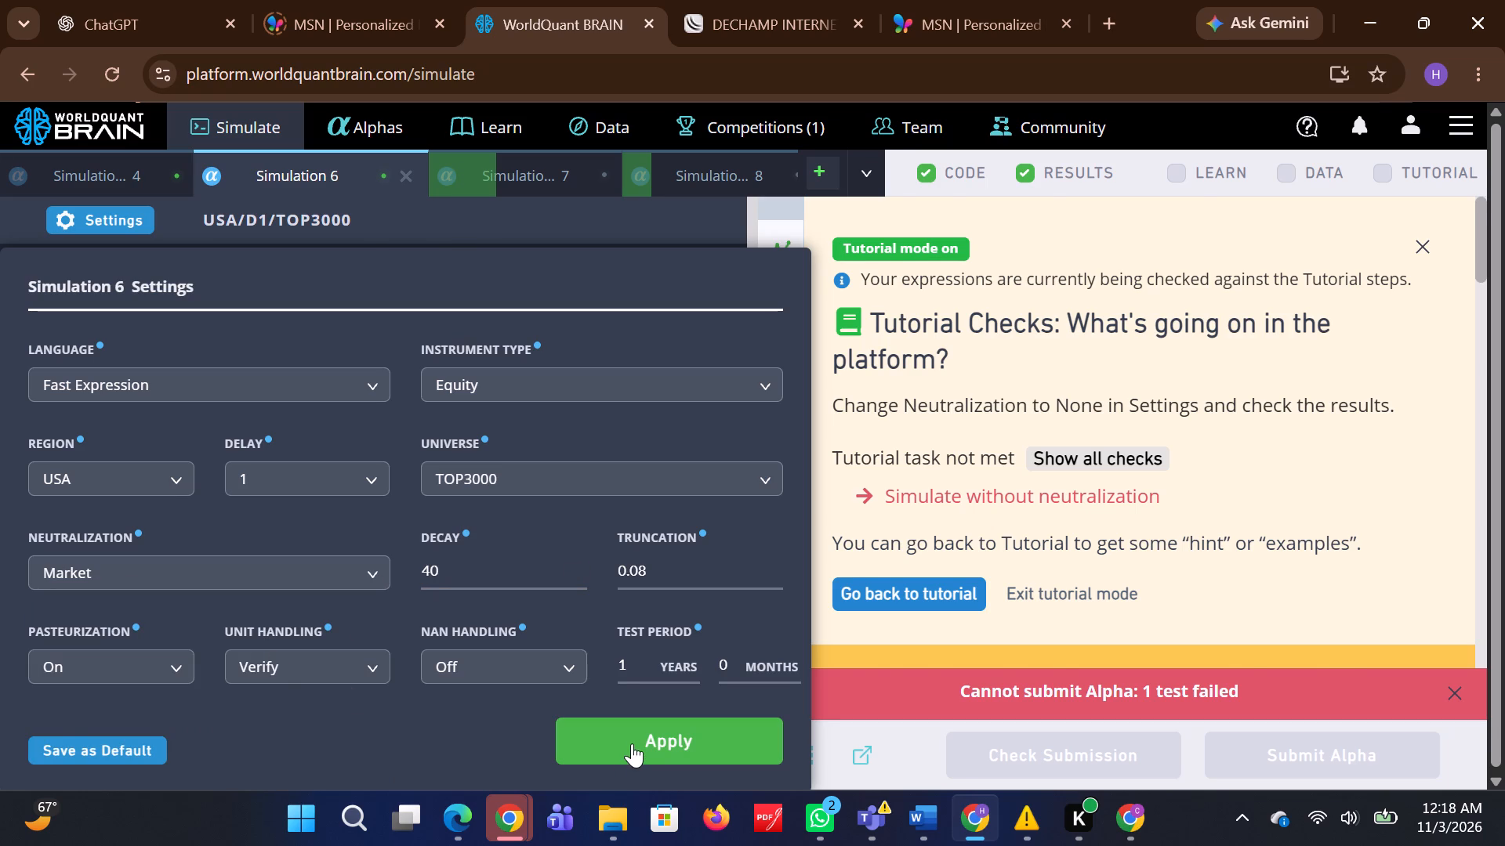
left_click(660, 752)
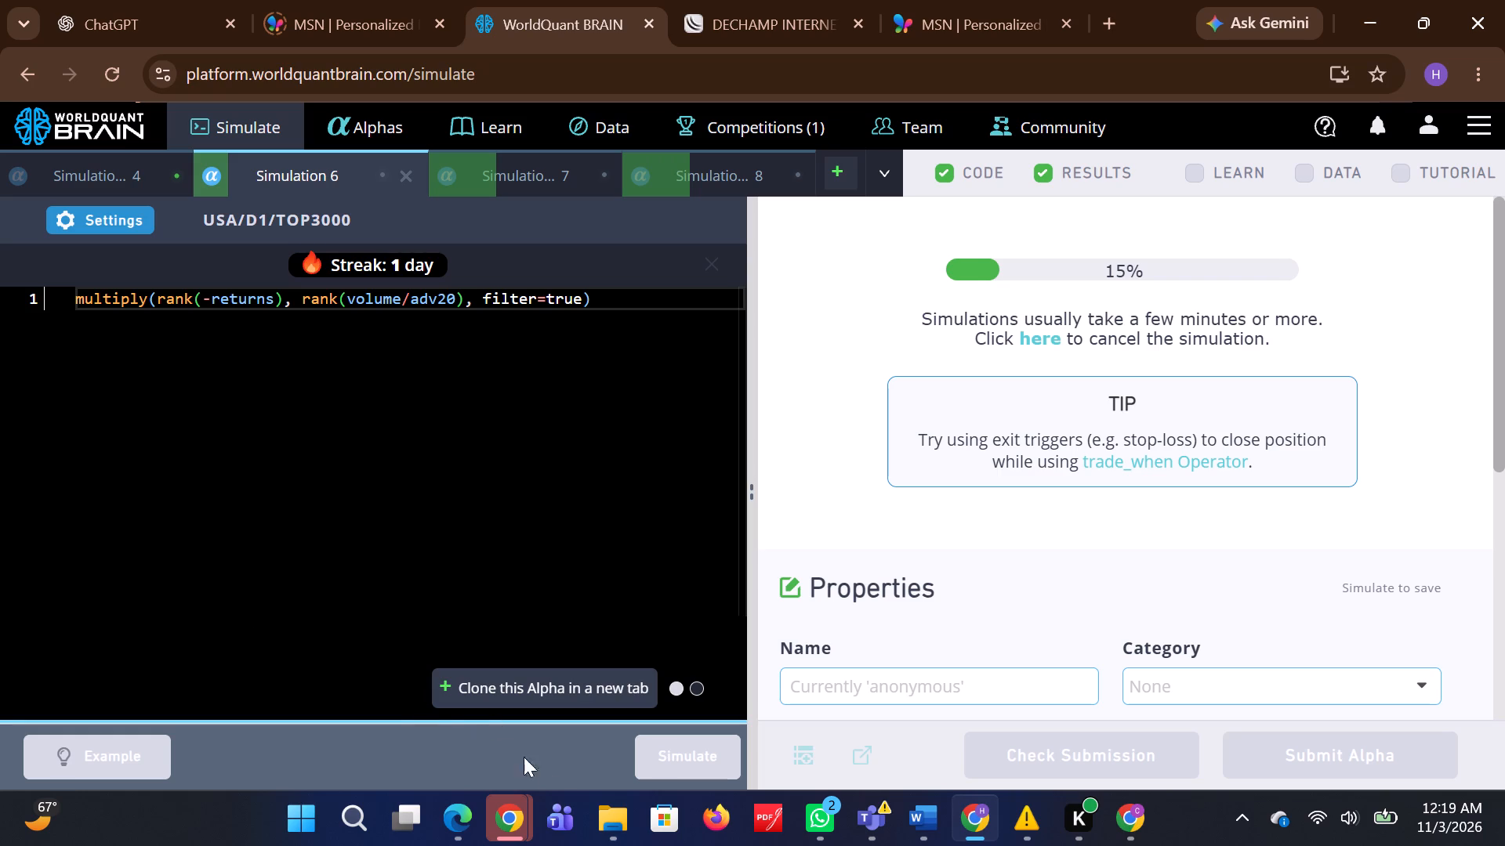
Switch to Microsoft Edge and view the GBPJPY chart on TradingView, dismissing the referral ad.
left_click(459, 819)
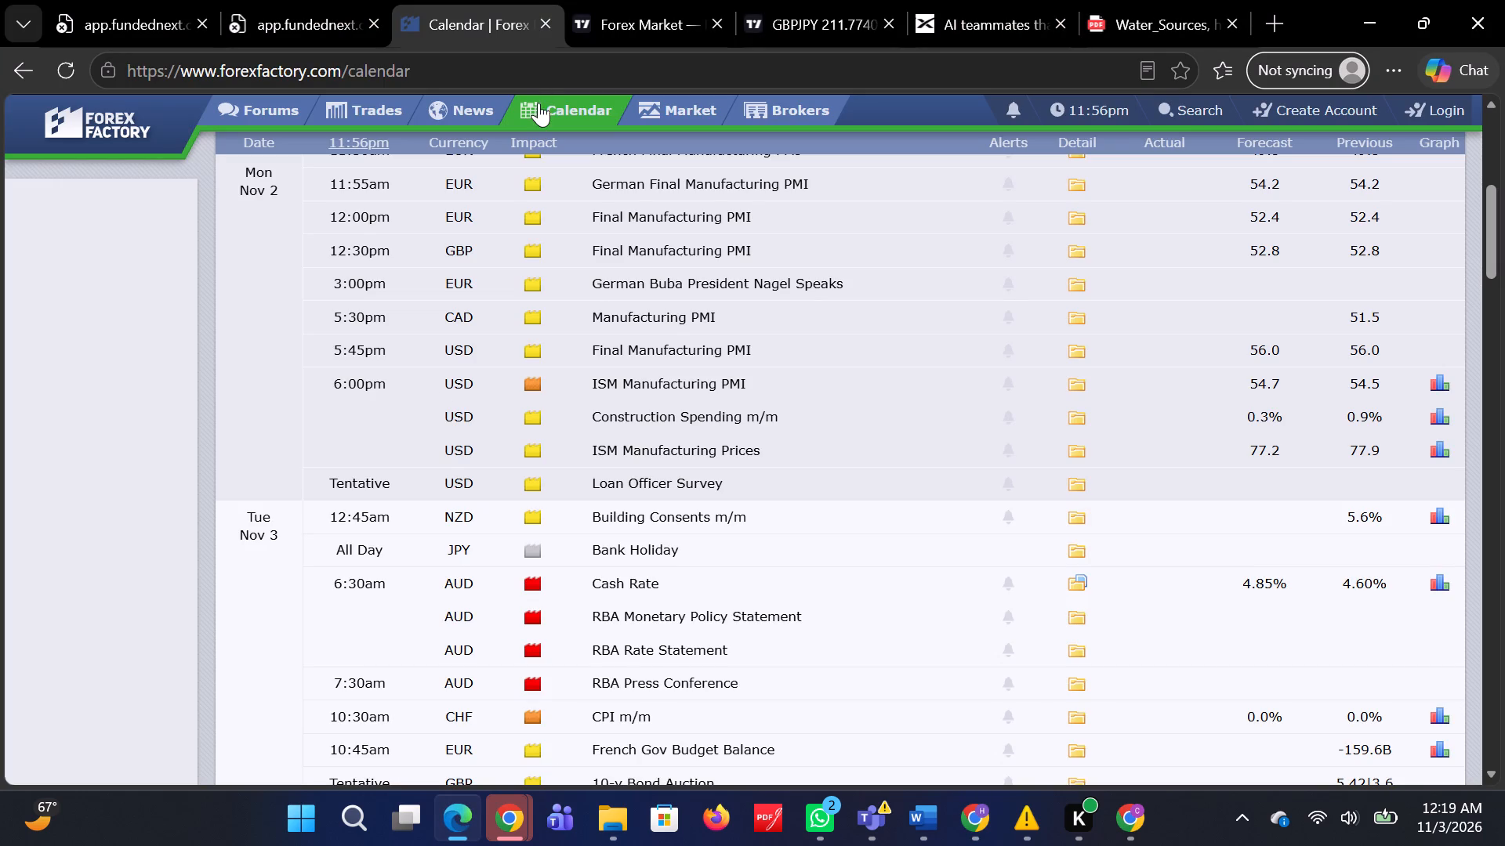
left_click(829, 21)
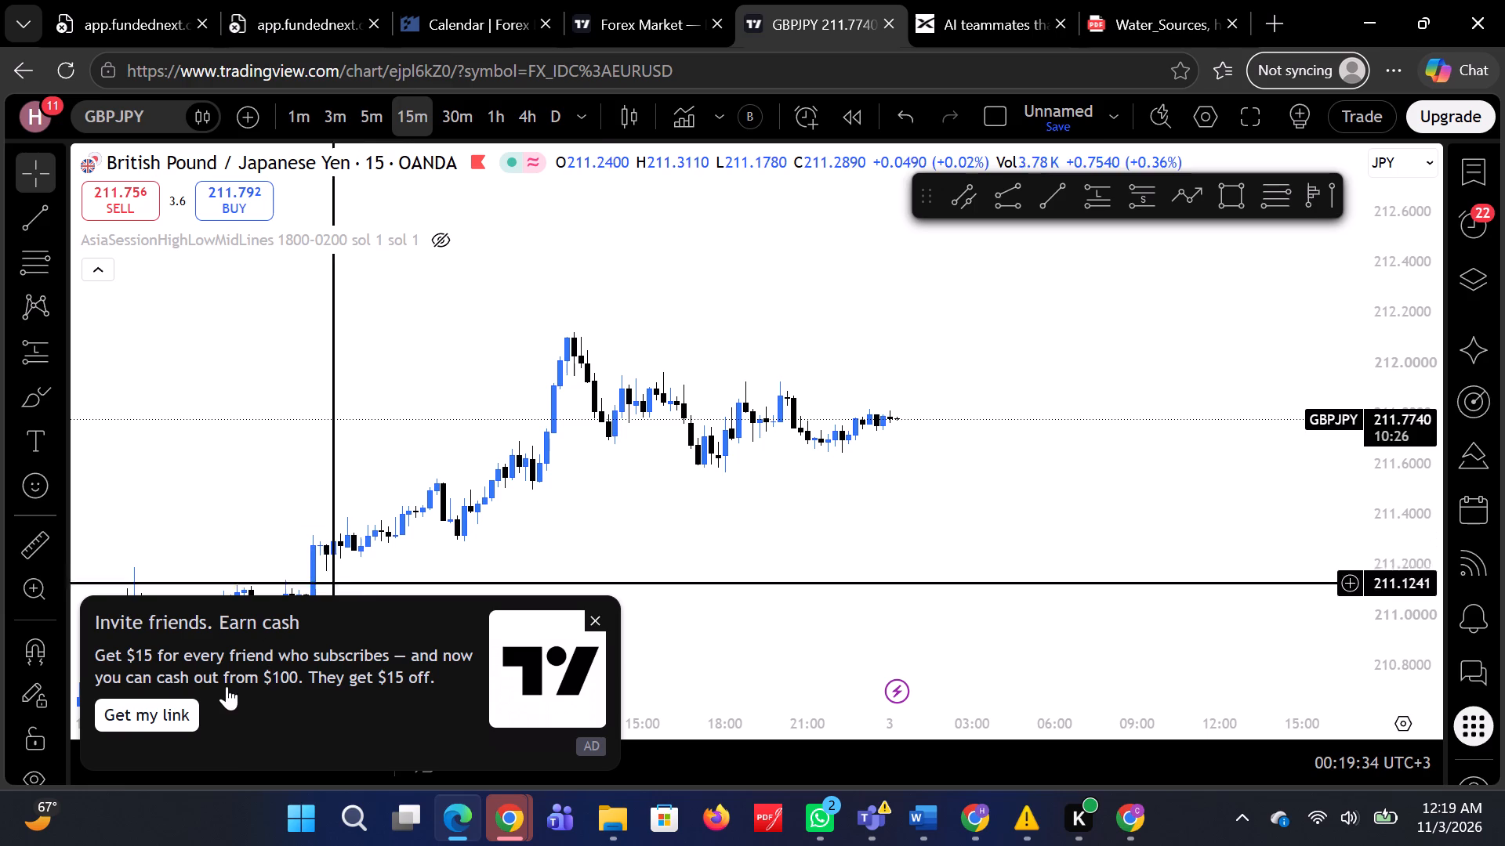
left_click(597, 615)
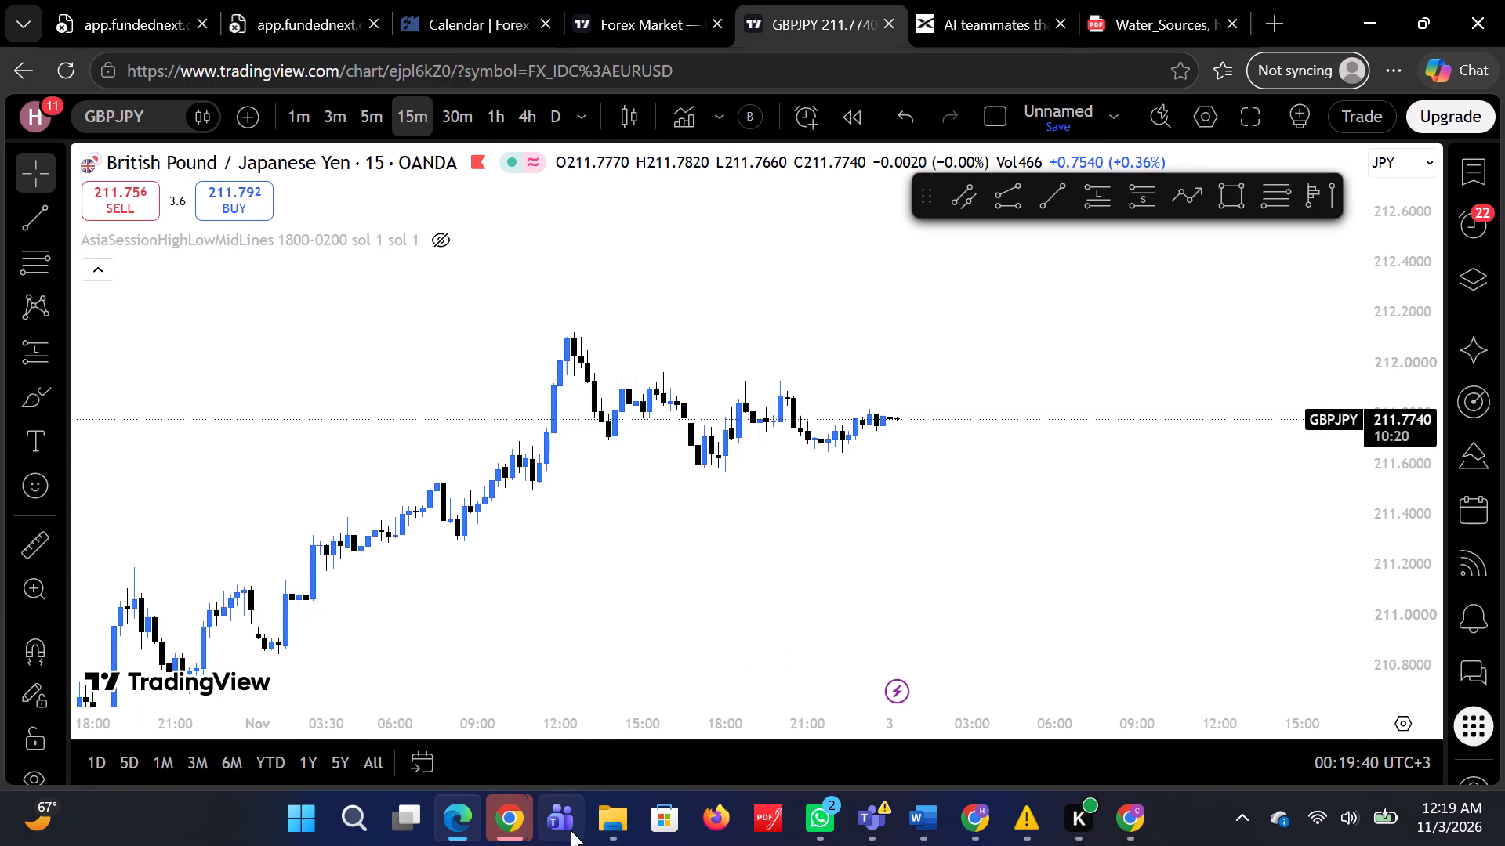
left_click(463, 814)
left_click(455, 815)
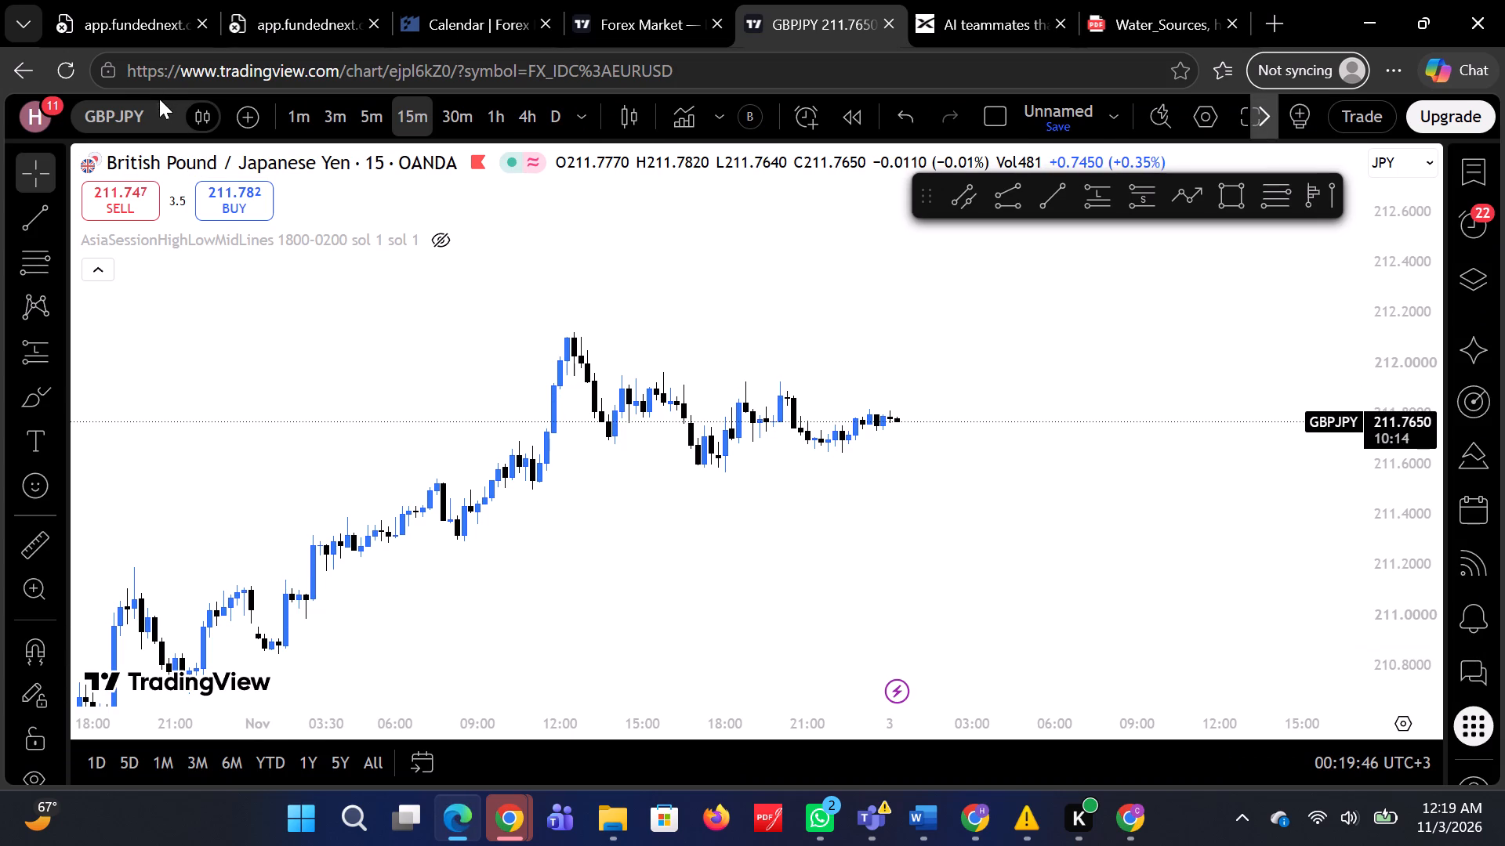
Change the TradingView chart symbol to OANDA's EURUSD and look at the short position drawn near the latest candles.
left_click(159, 107)
key("BackSpace")
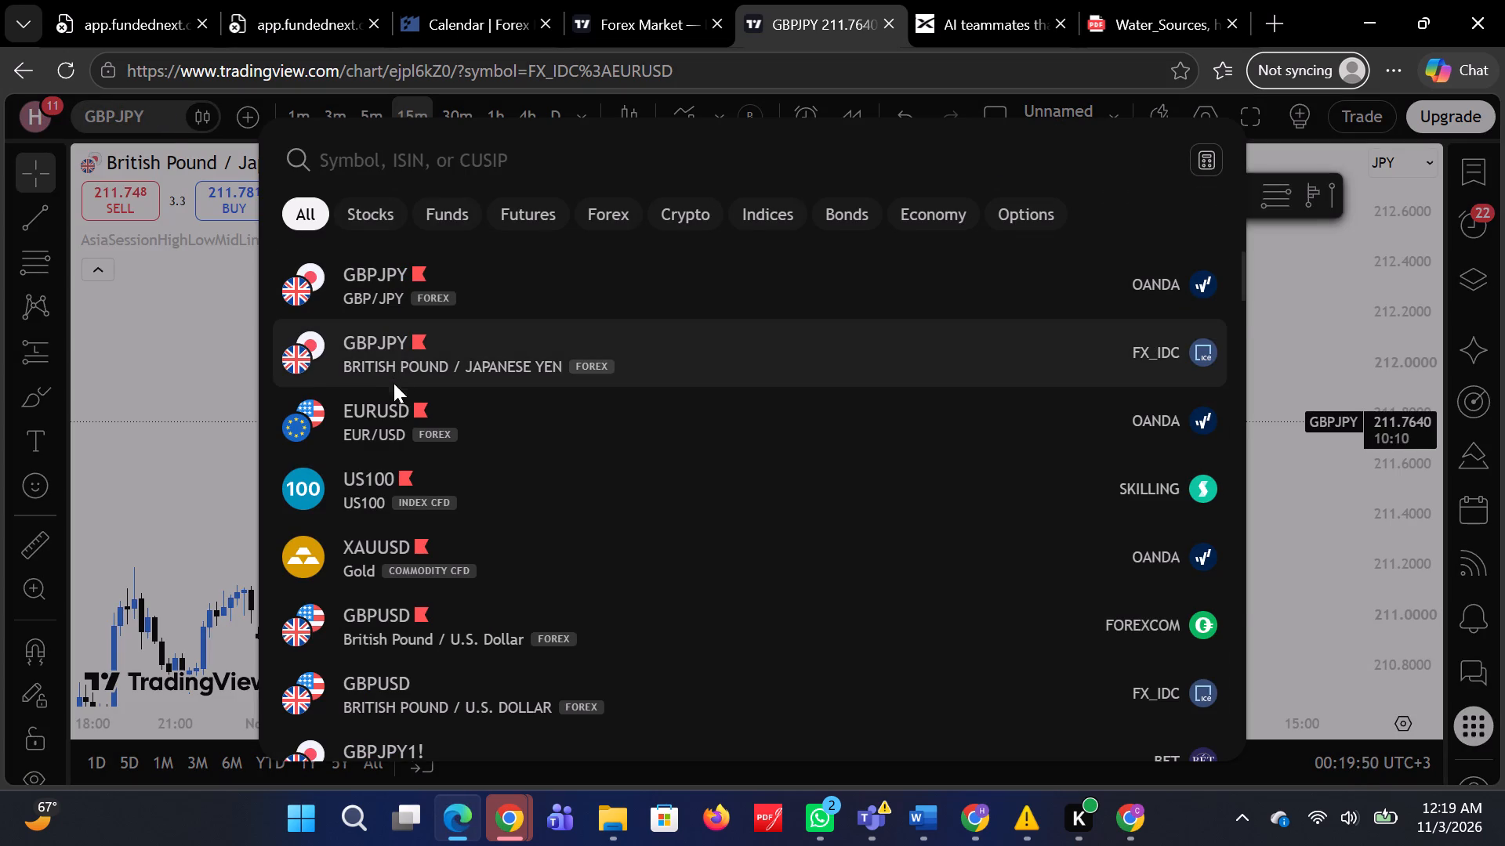
left_click(401, 427)
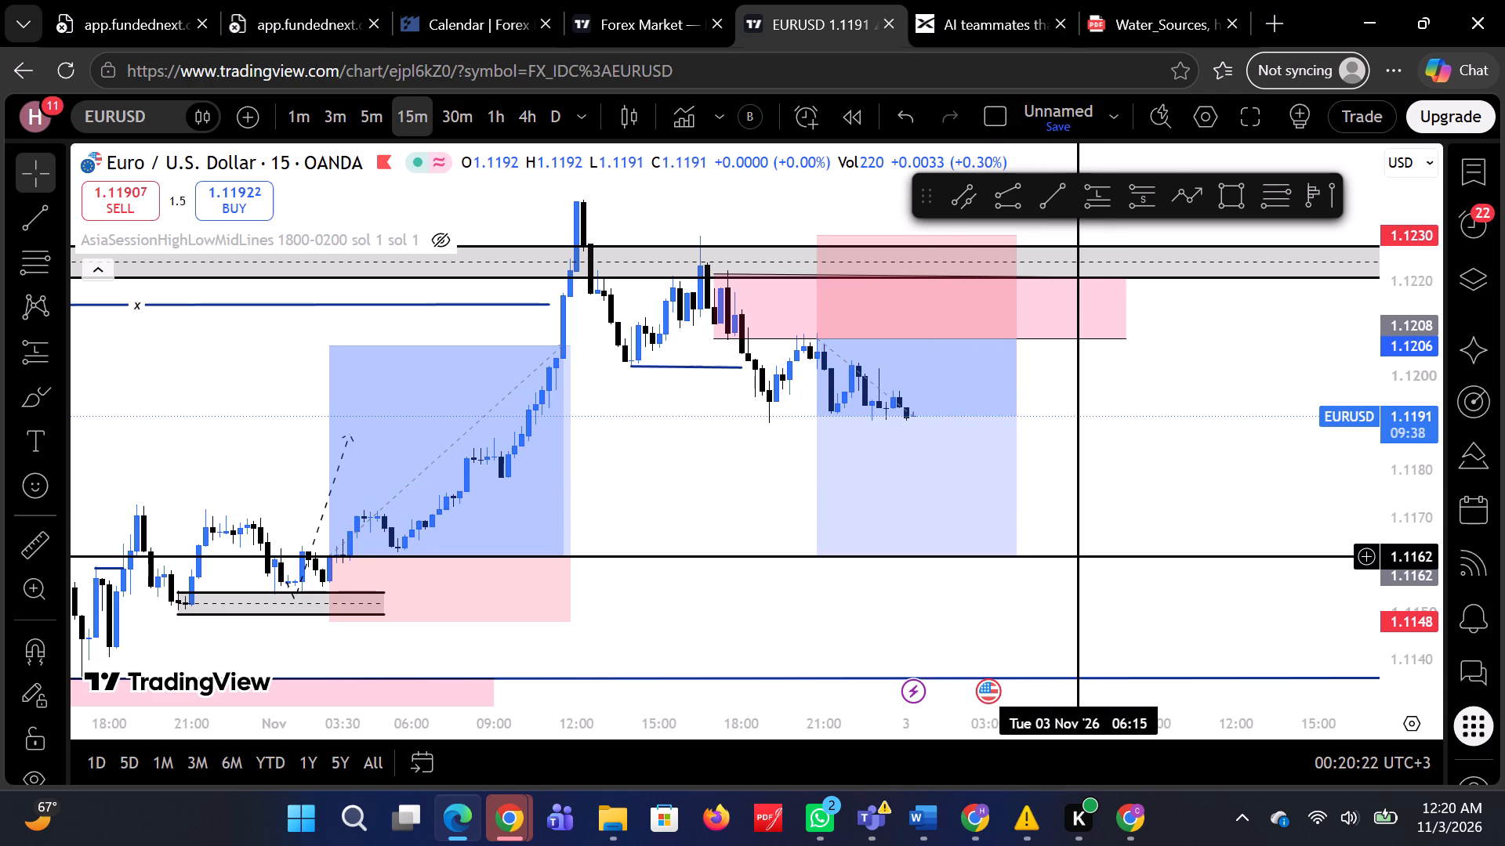
left_click(869, 509)
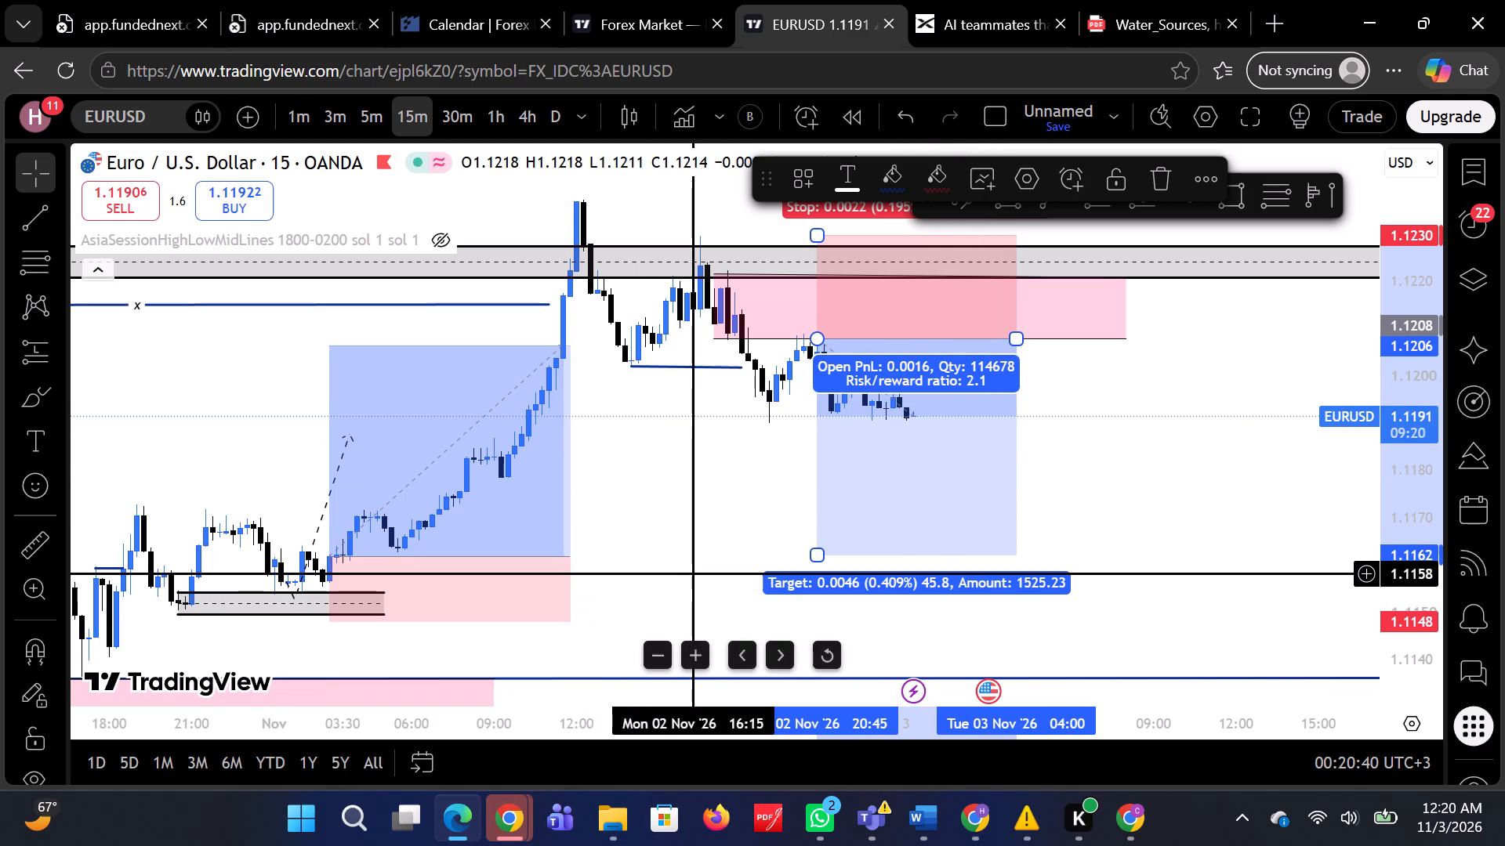
Change the TradingView chart symbol back to OANDA's GBPJPY and view its chart.
left_click(150, 117)
key("BackSpace")
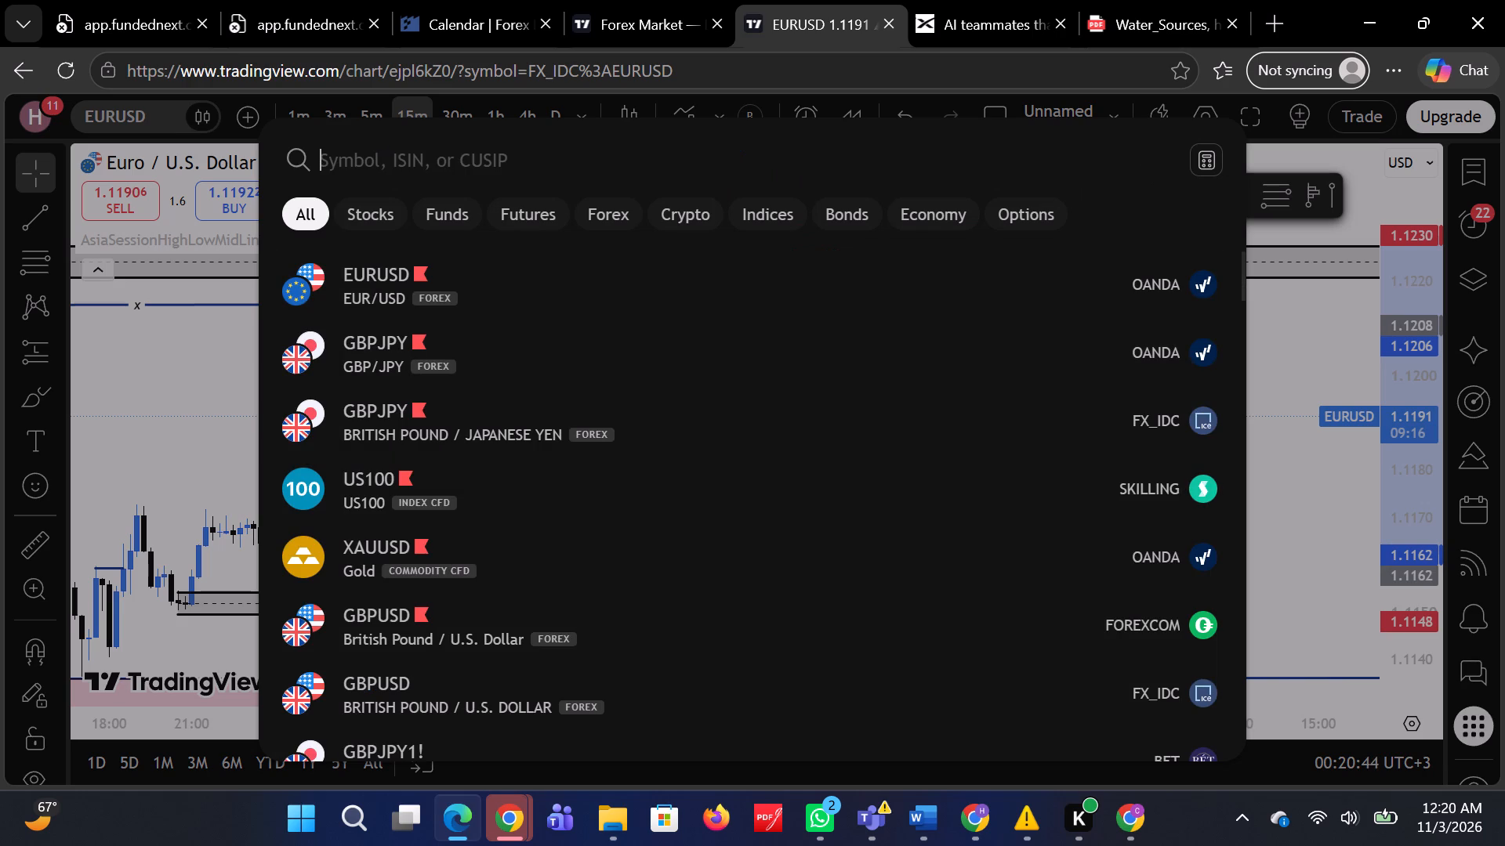
left_click(353, 350)
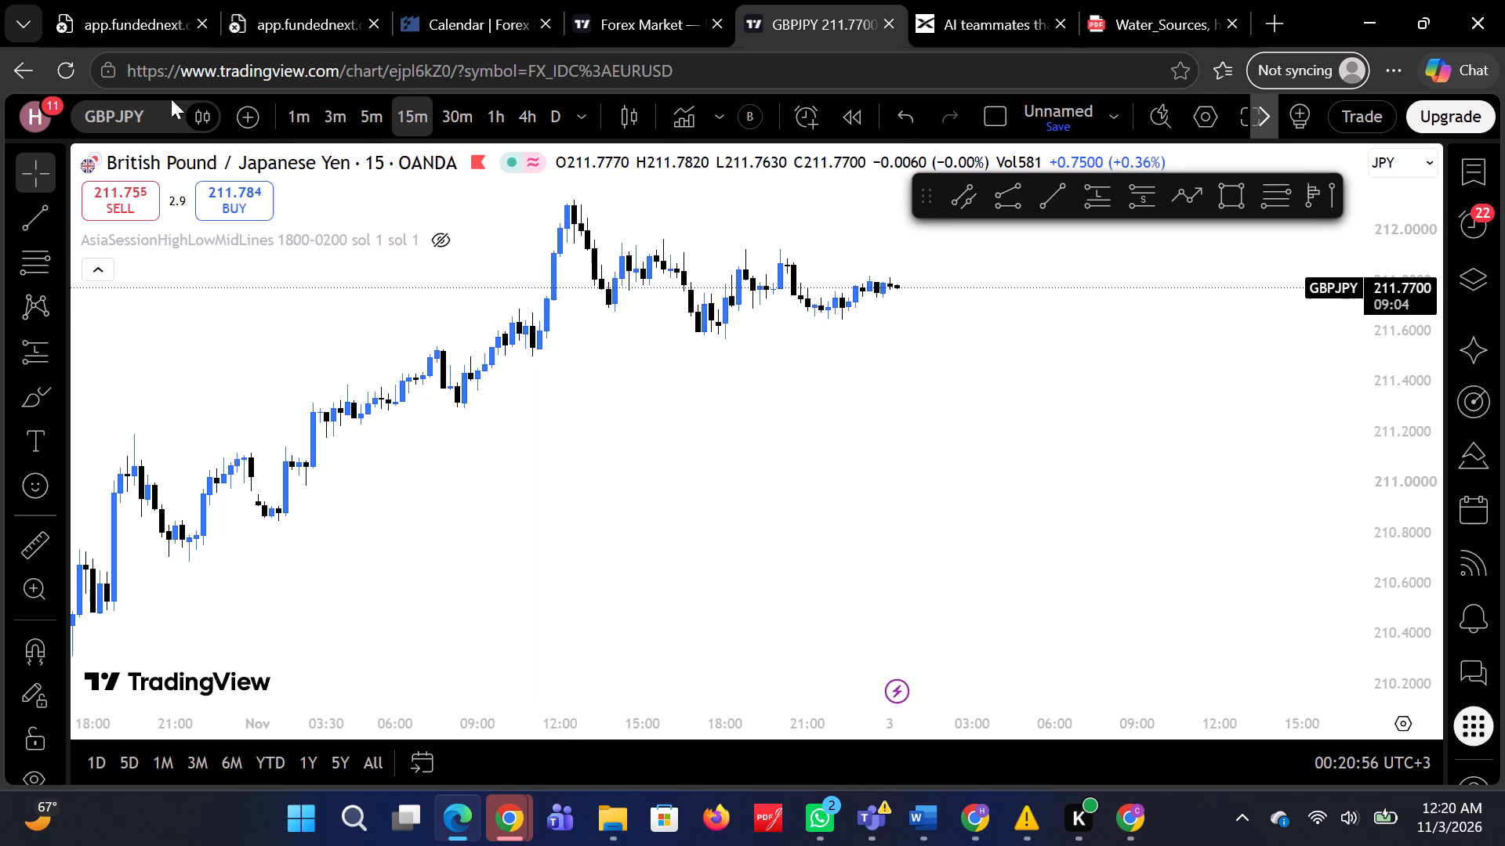
Return to WorldQuant BRAIN in Chrome, show Simulation 6's test period, check its submission and examine the IS testing status details.
left_click(969, 805)
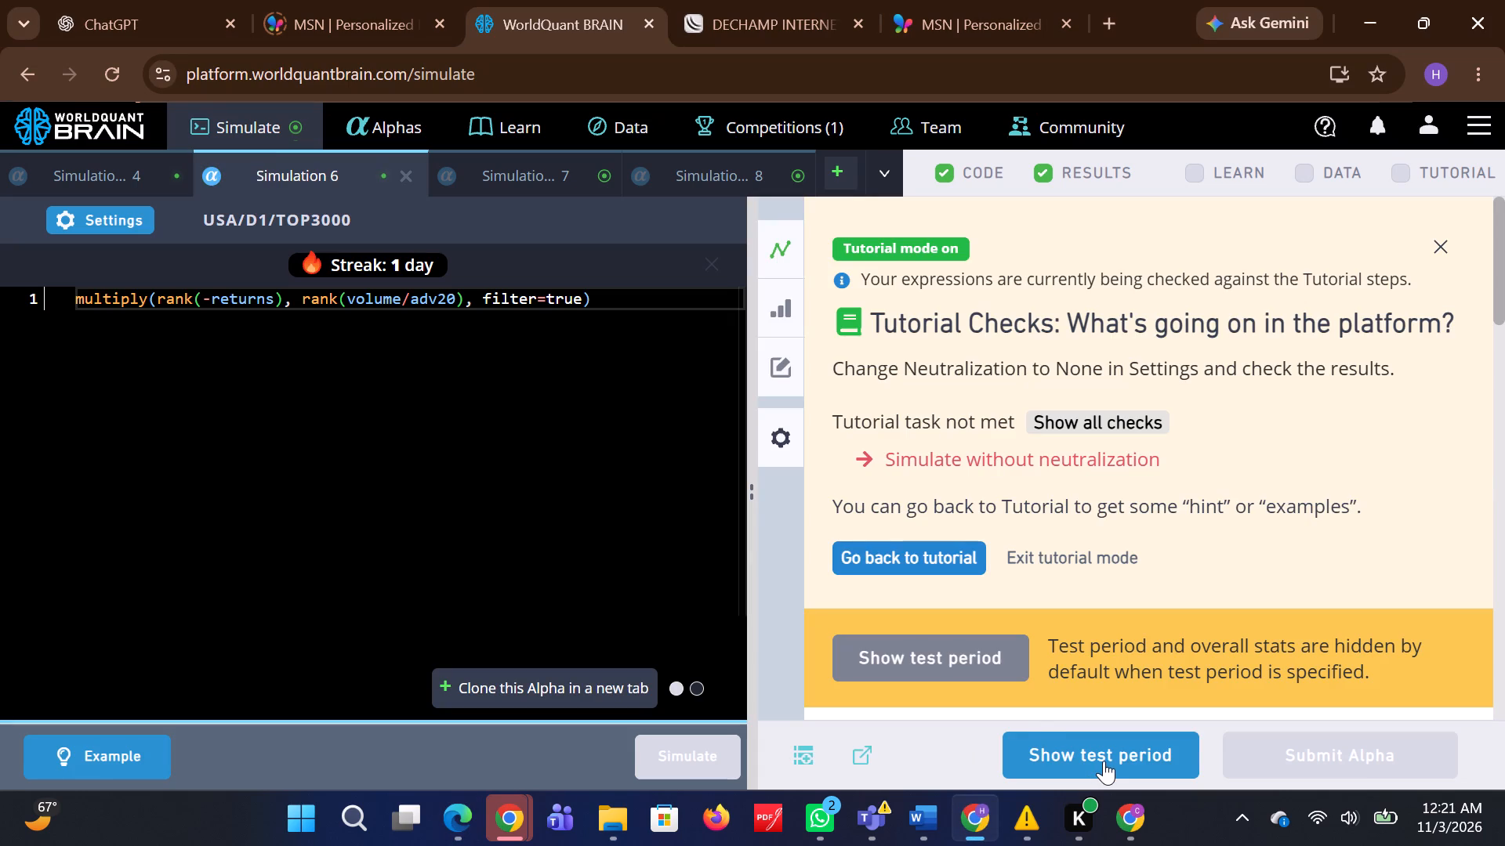
left_click(1103, 761)
left_click(1103, 761)
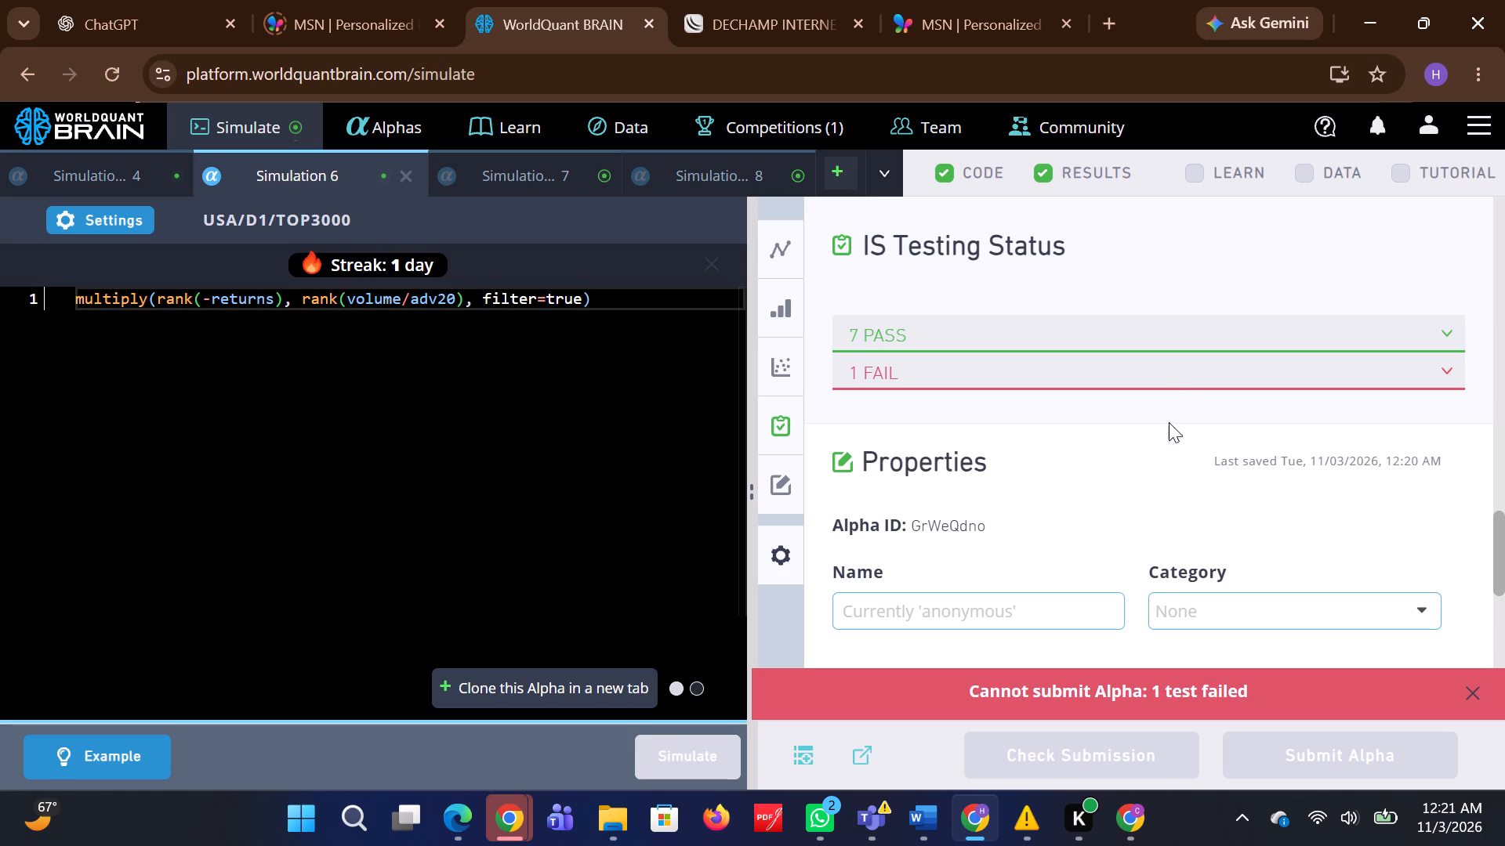
left_click(1169, 378)
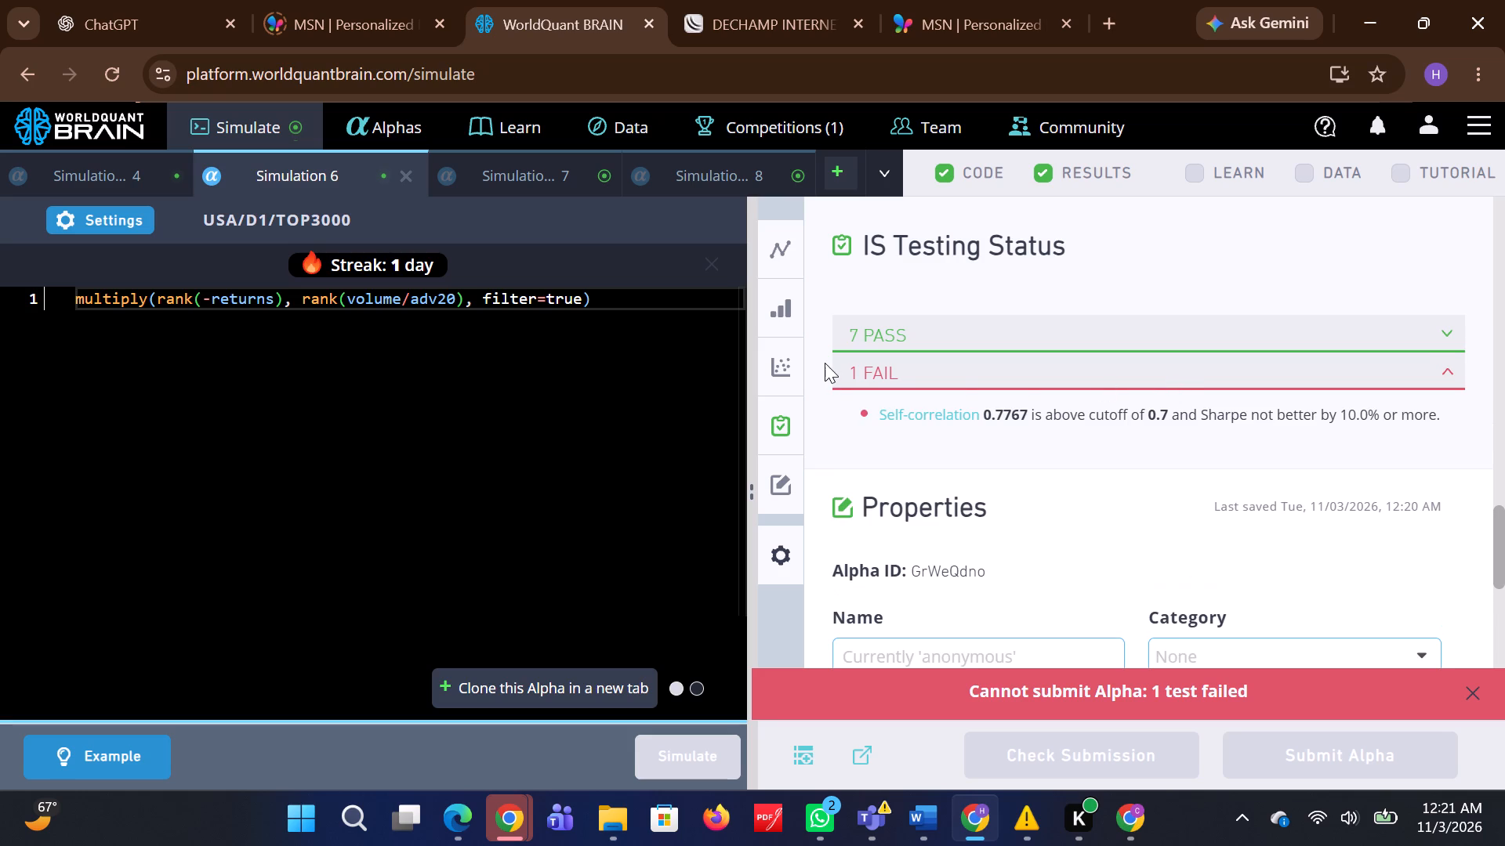
Show the test period of Simulation 7, check its submission and examine the IS testing status details.
left_click(573, 168)
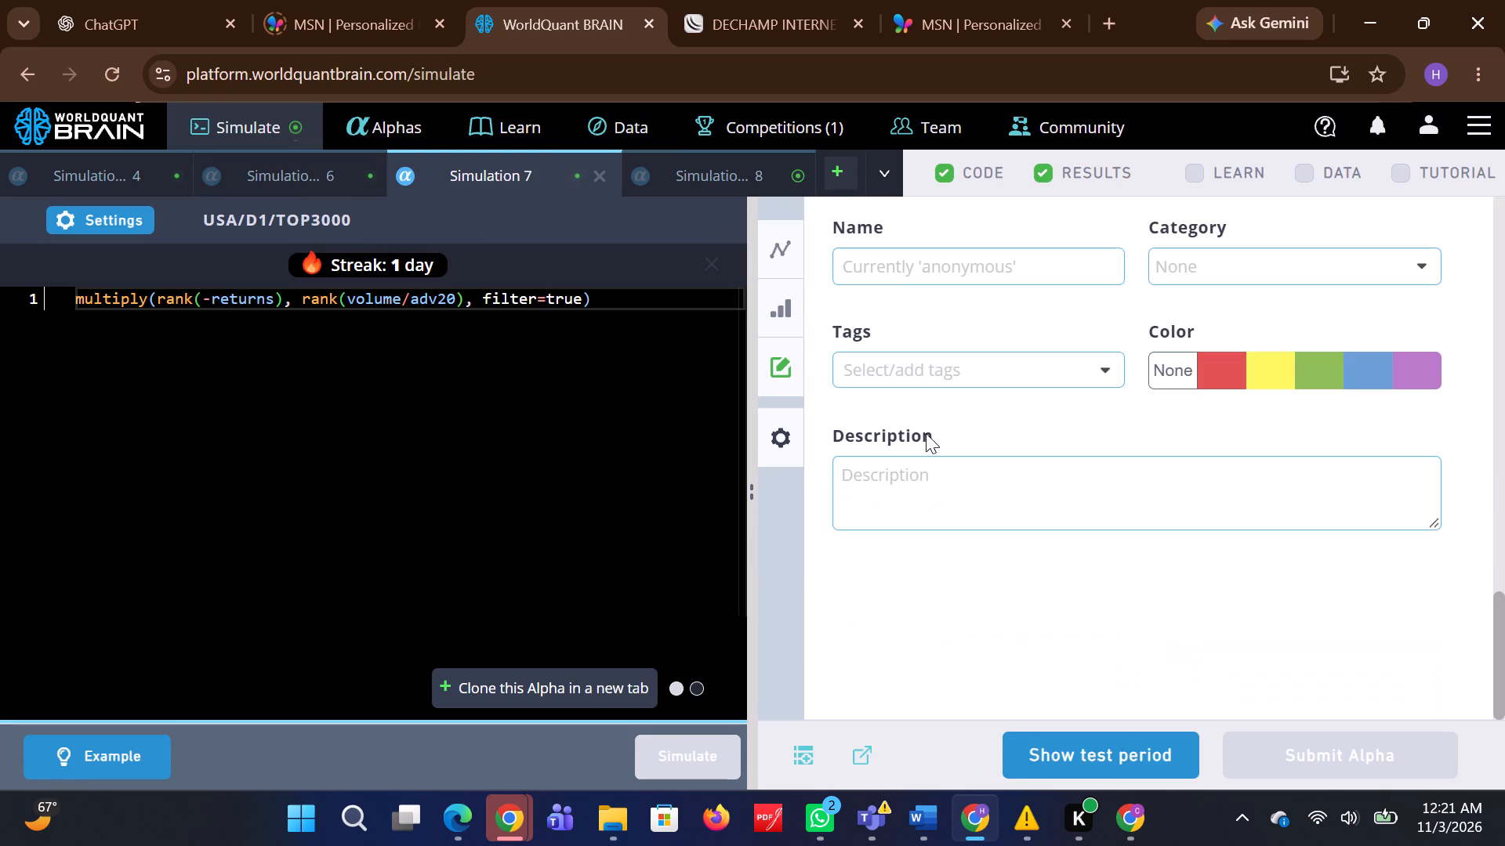
left_click(1045, 750)
left_click(1078, 739)
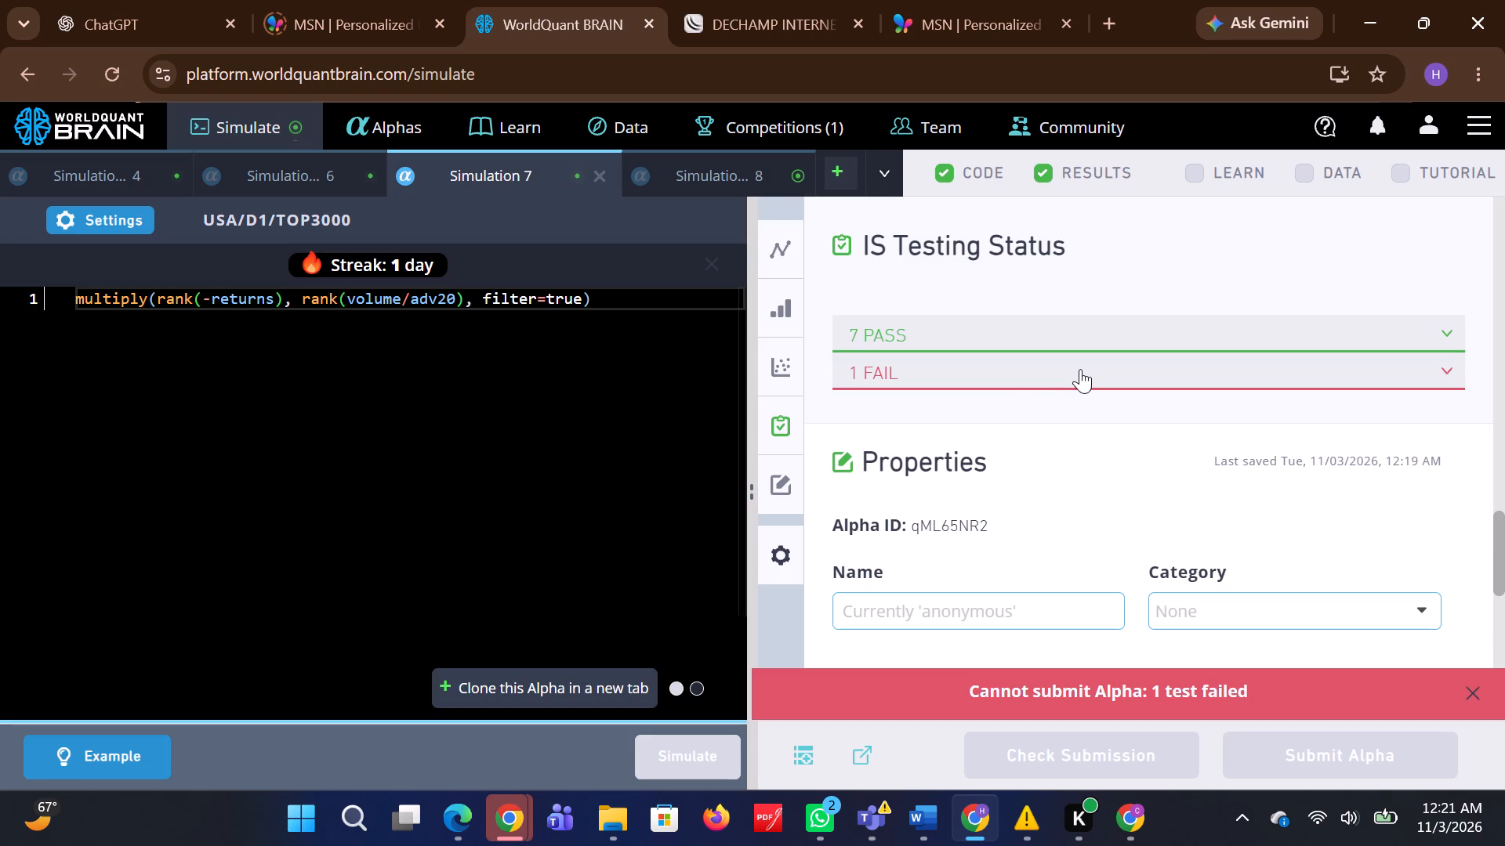
left_click(1080, 369)
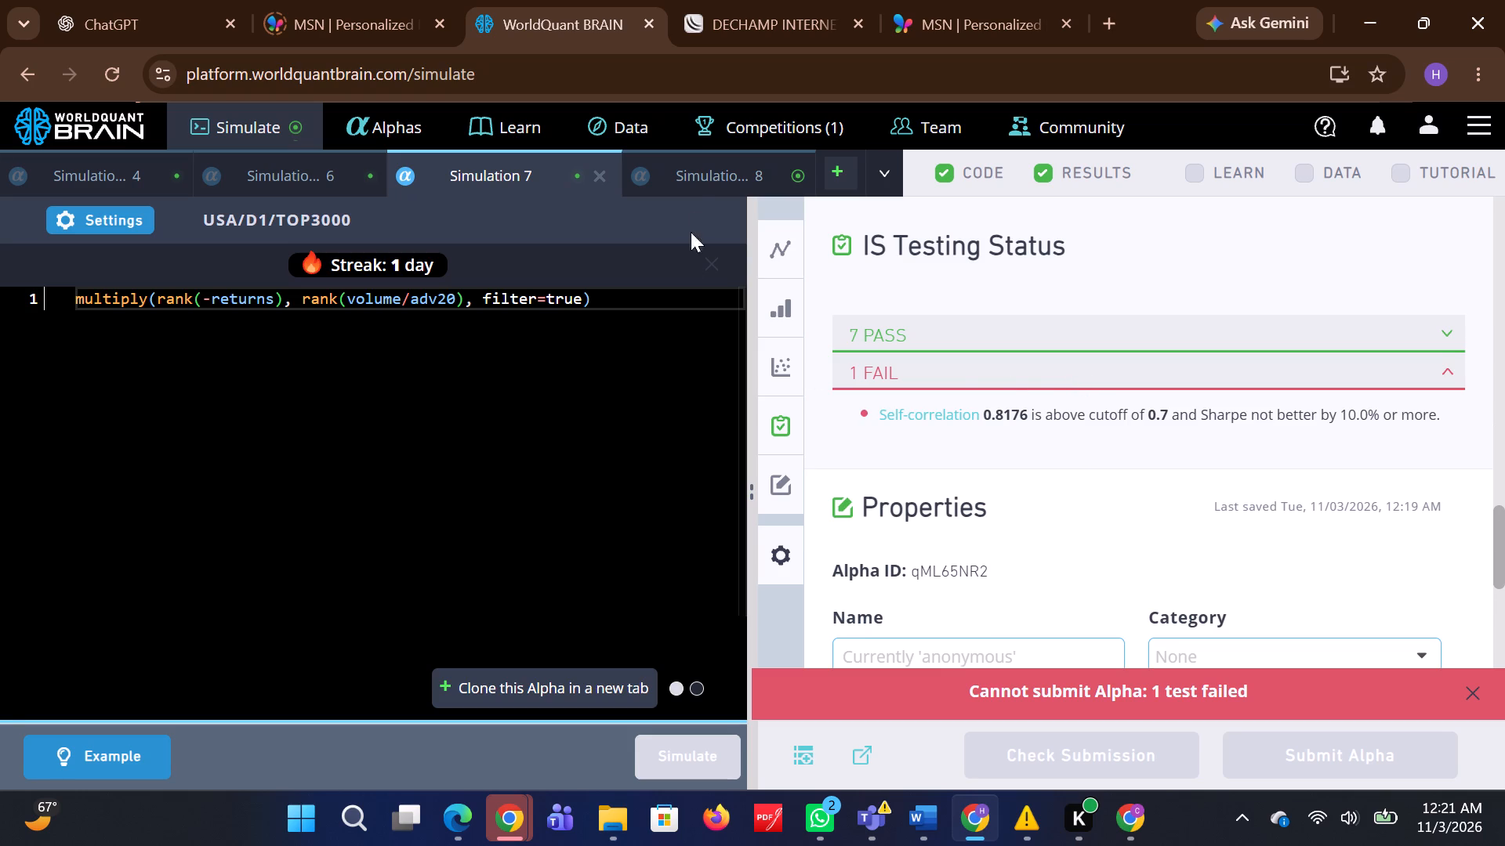
Show the test period of Simulation 8, check its submission and examine the IS testing status details.
left_click(685, 171)
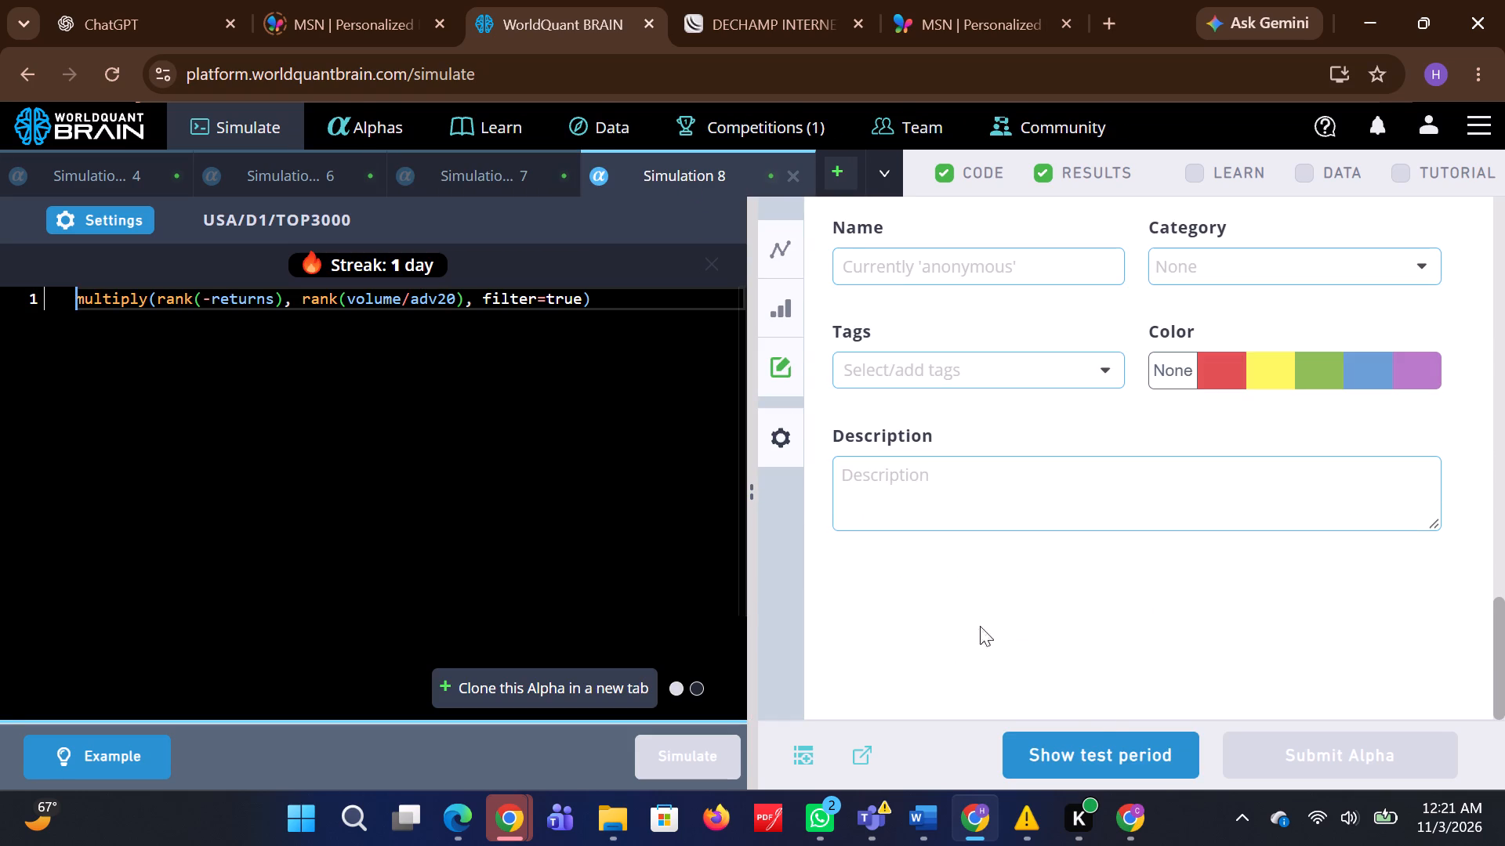
left_click(1104, 739)
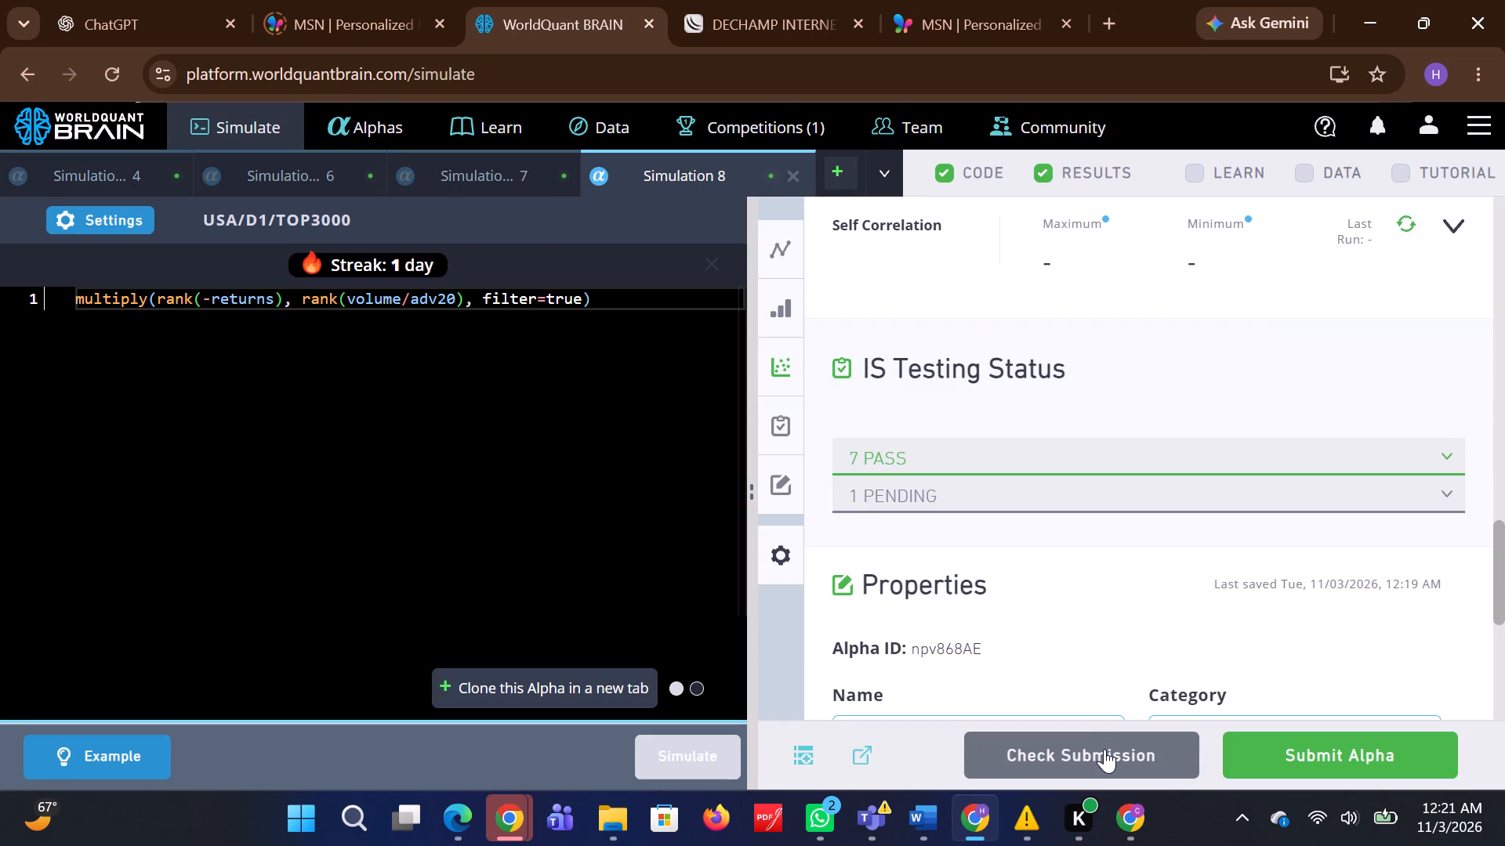
left_click(1104, 749)
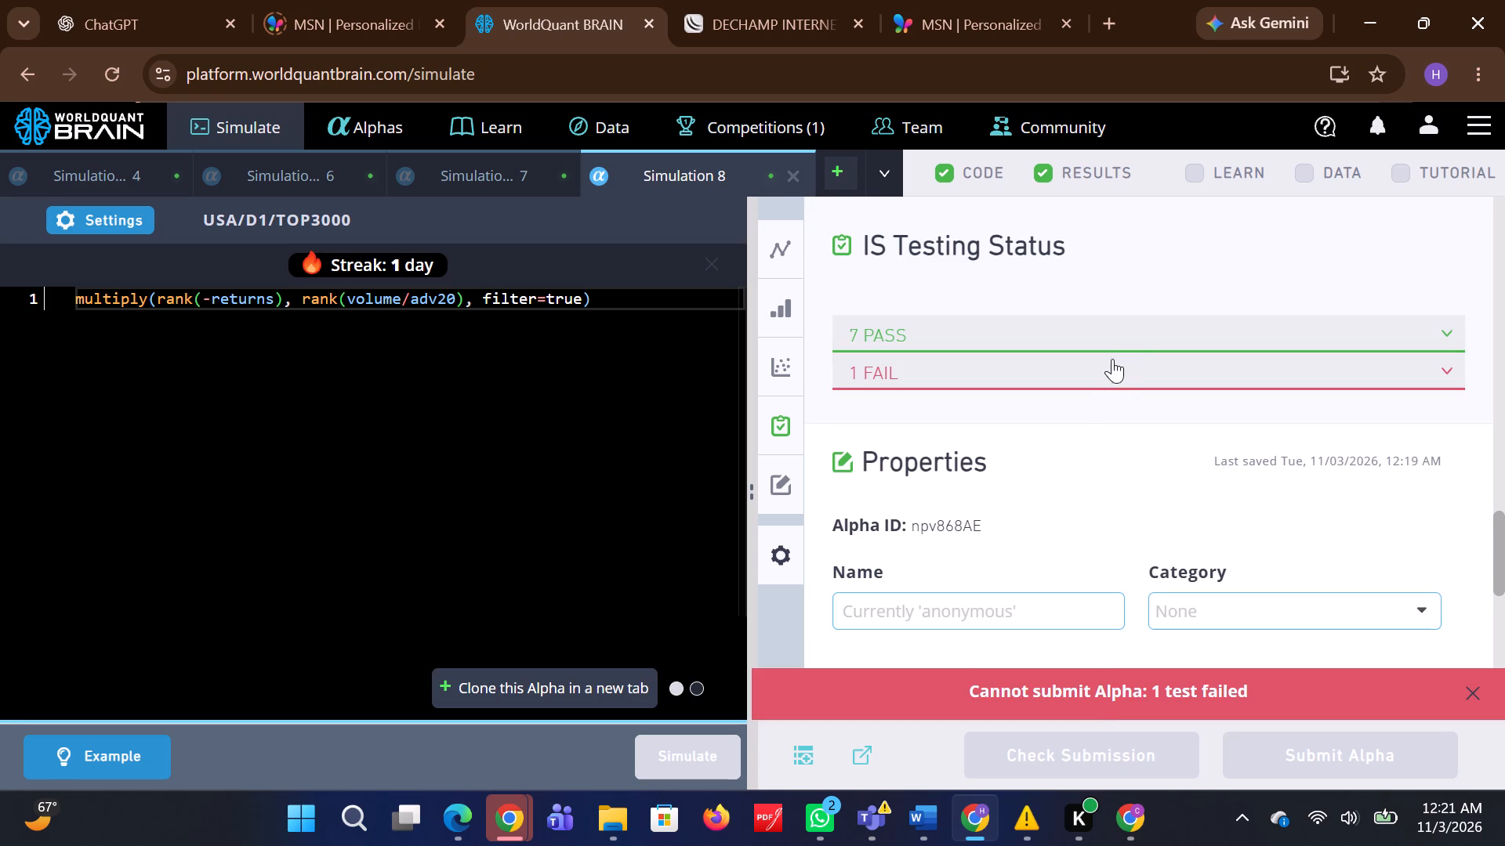
left_click(1111, 369)
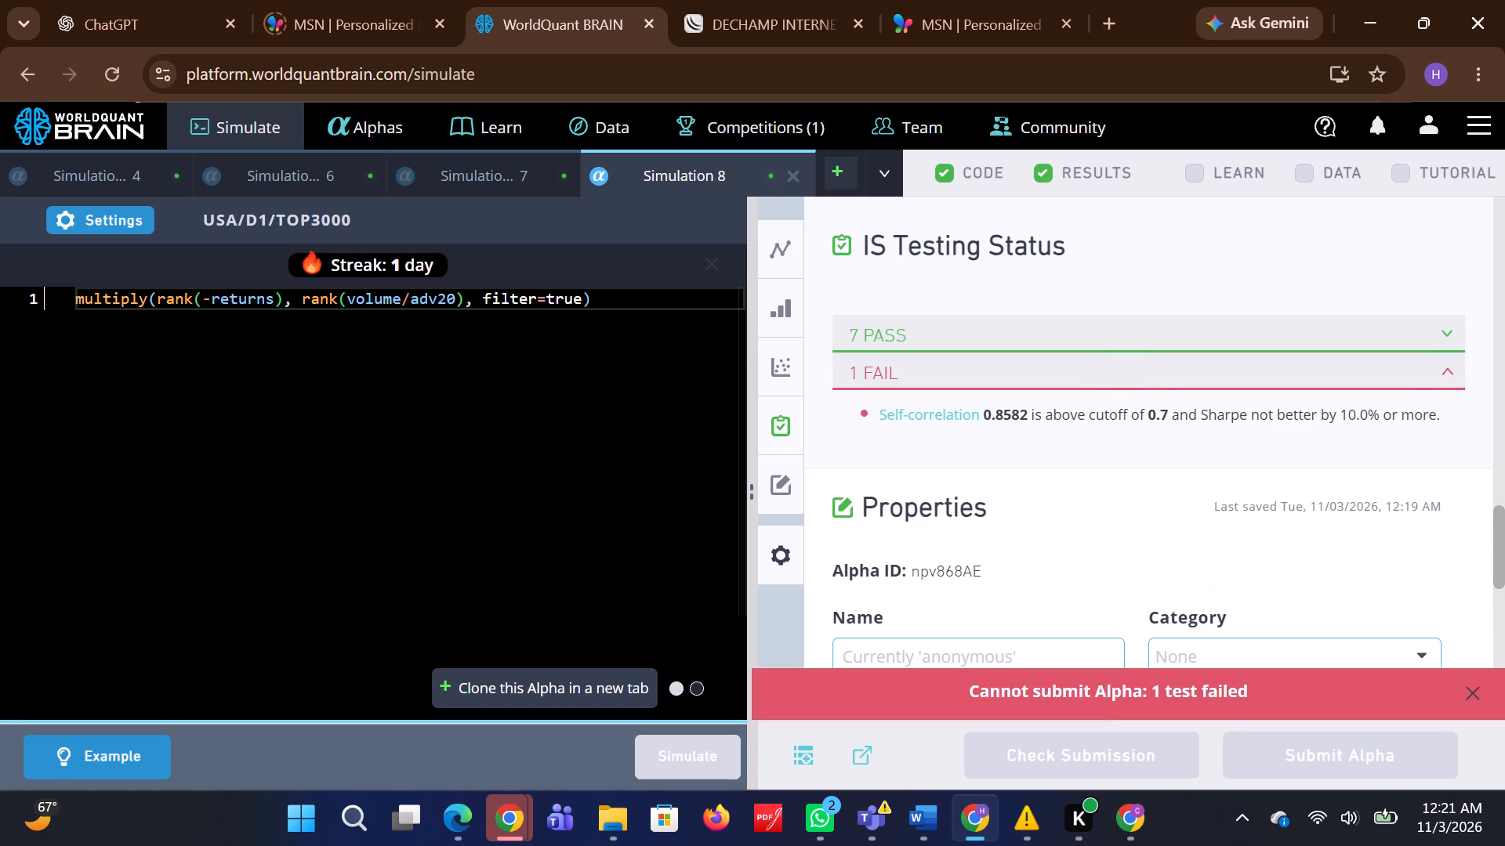
Review Simulation 6's settings and its IS testing status details again.
left_click(292, 179)
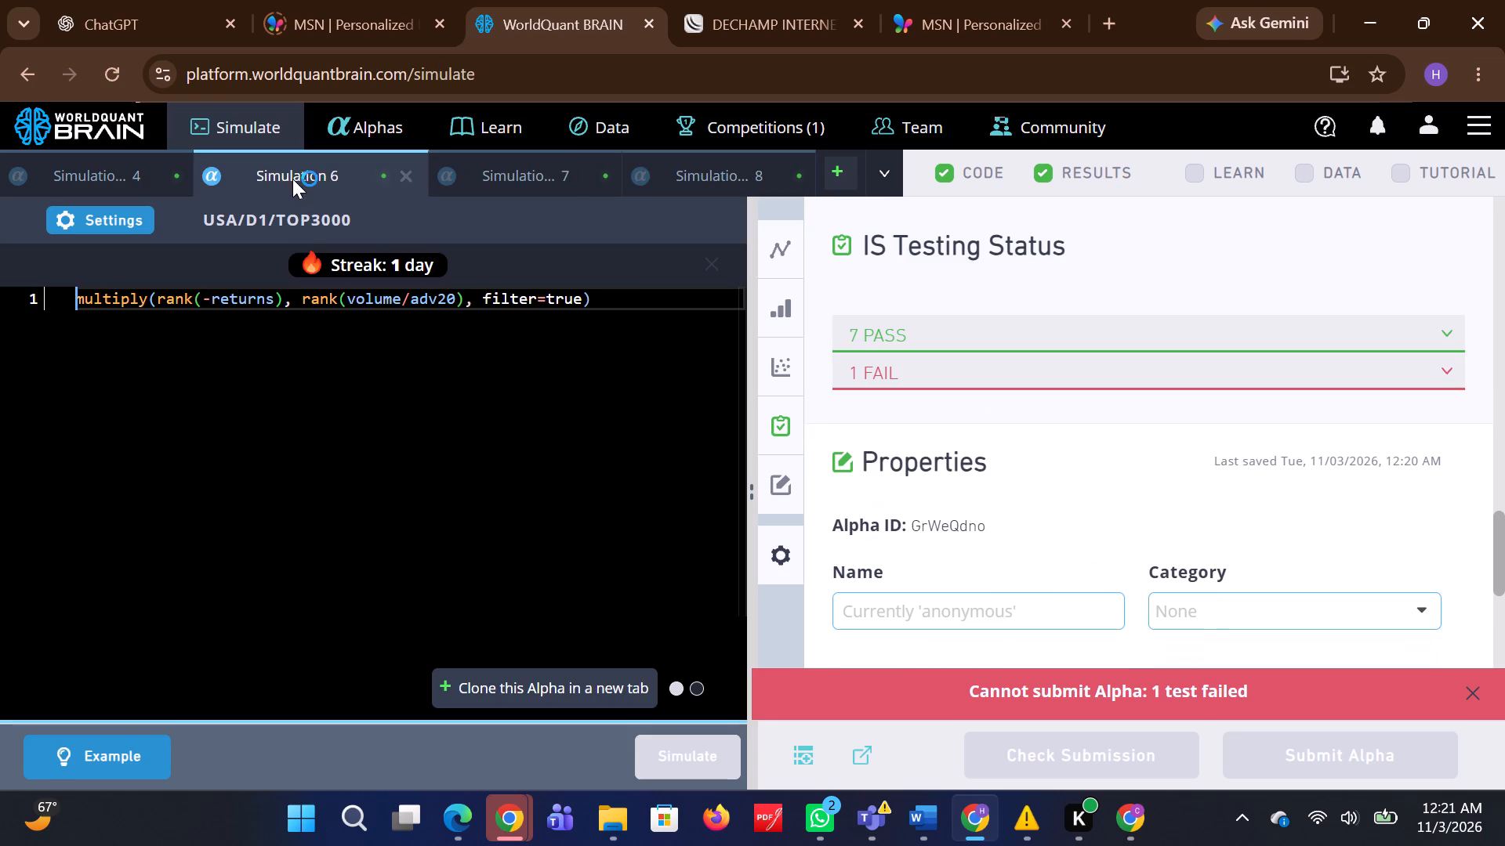
left_click(107, 222)
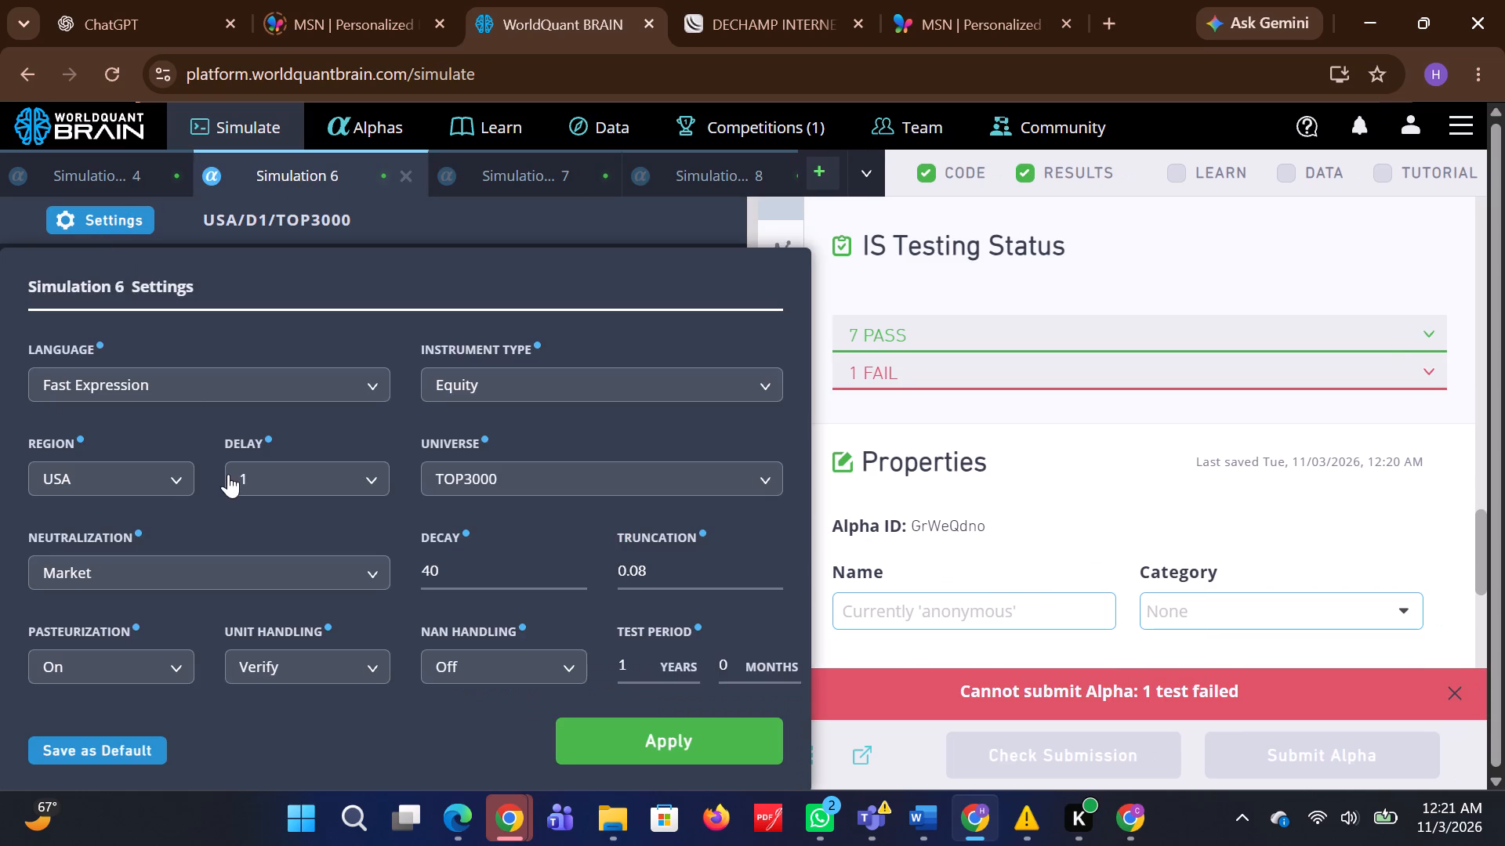
left_click(907, 268)
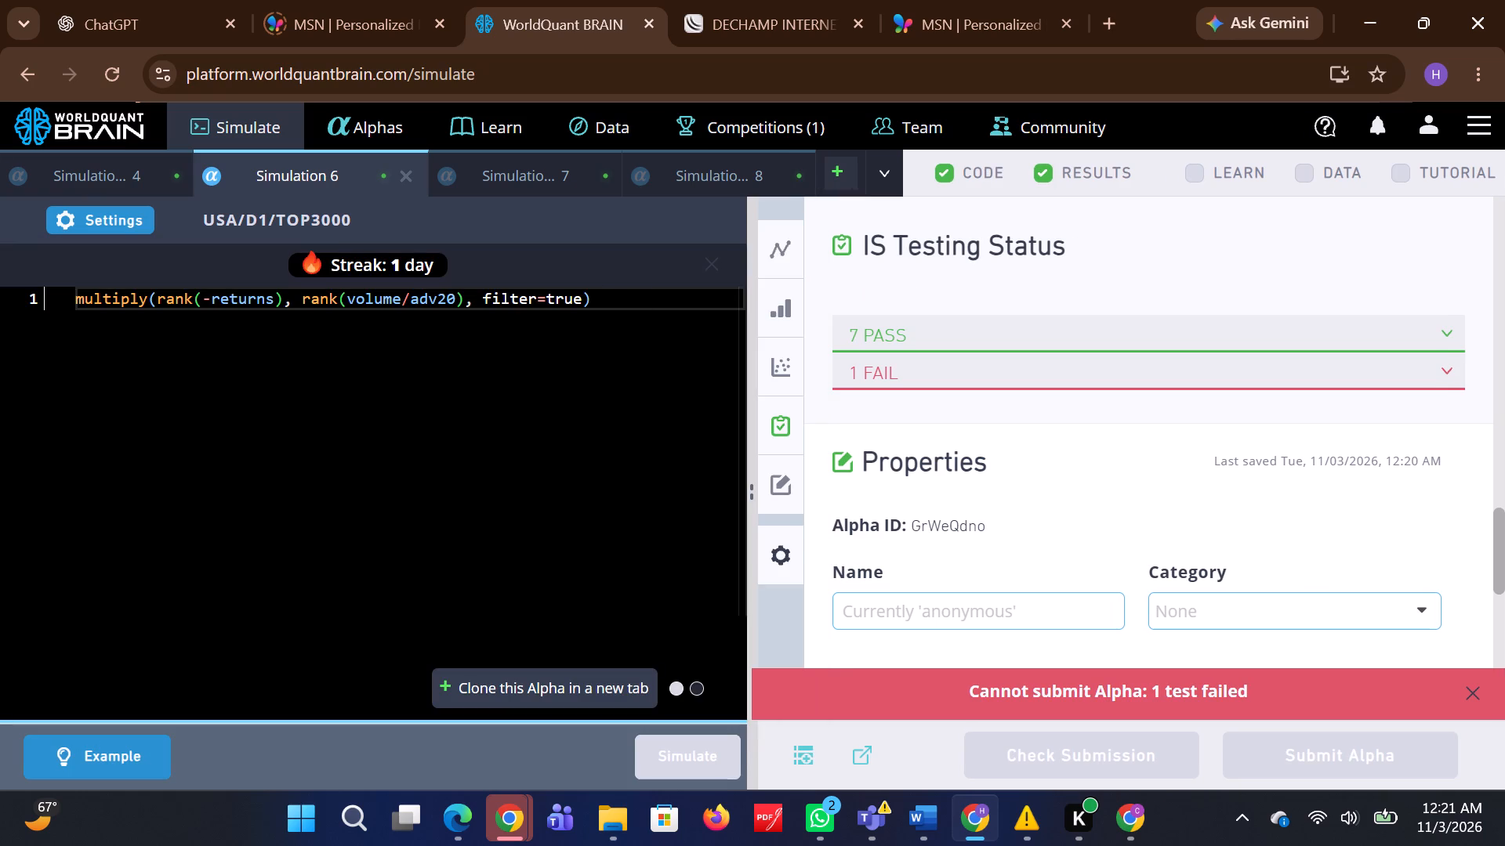
left_click(971, 363)
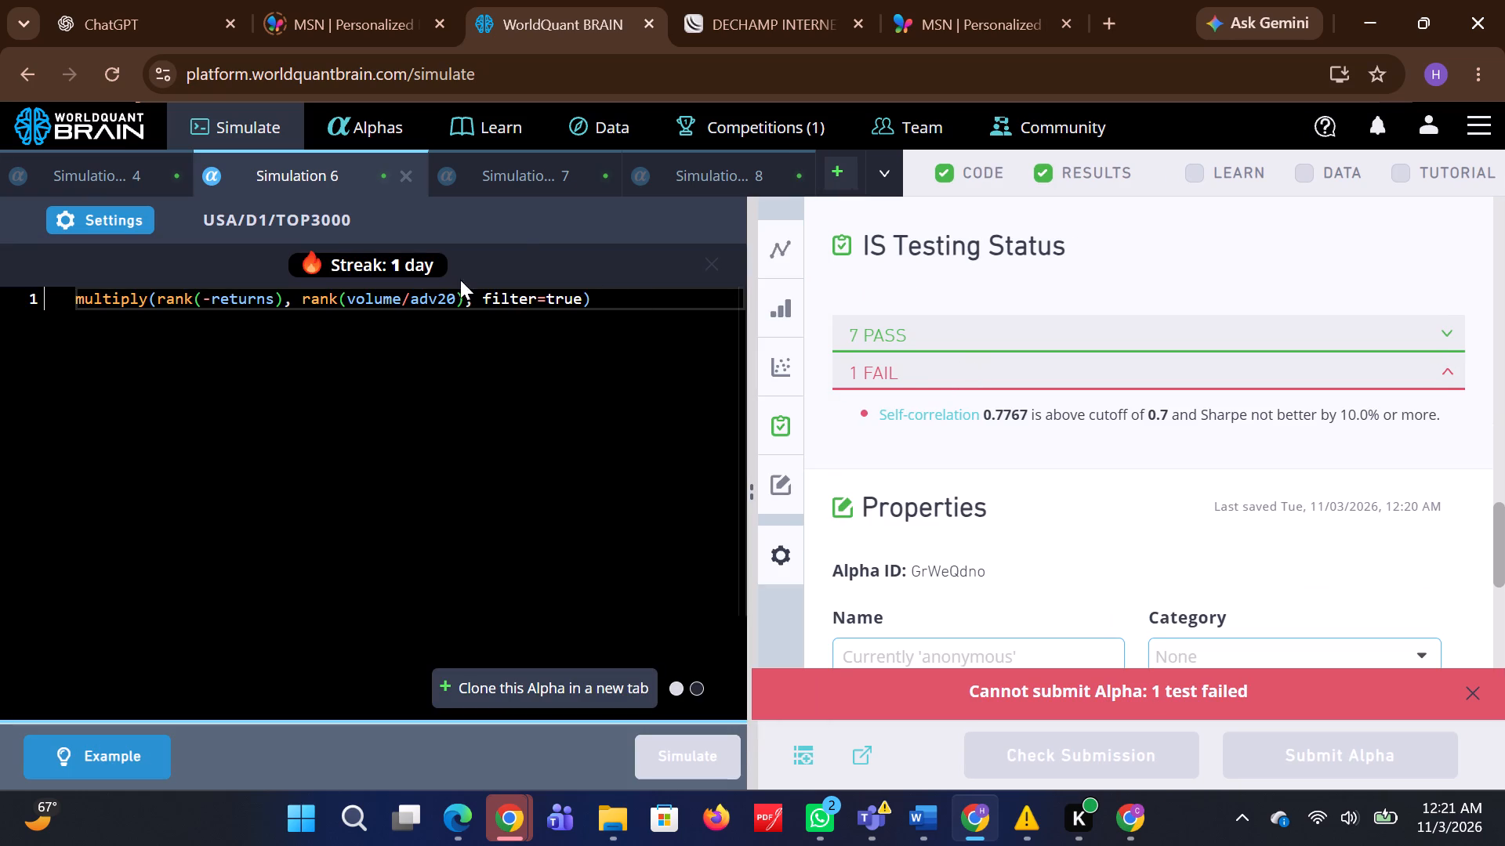
Set Simulation 7's neutralization to Market and its decay to 60, apply the settings and run the simulation.
left_click(542, 176)
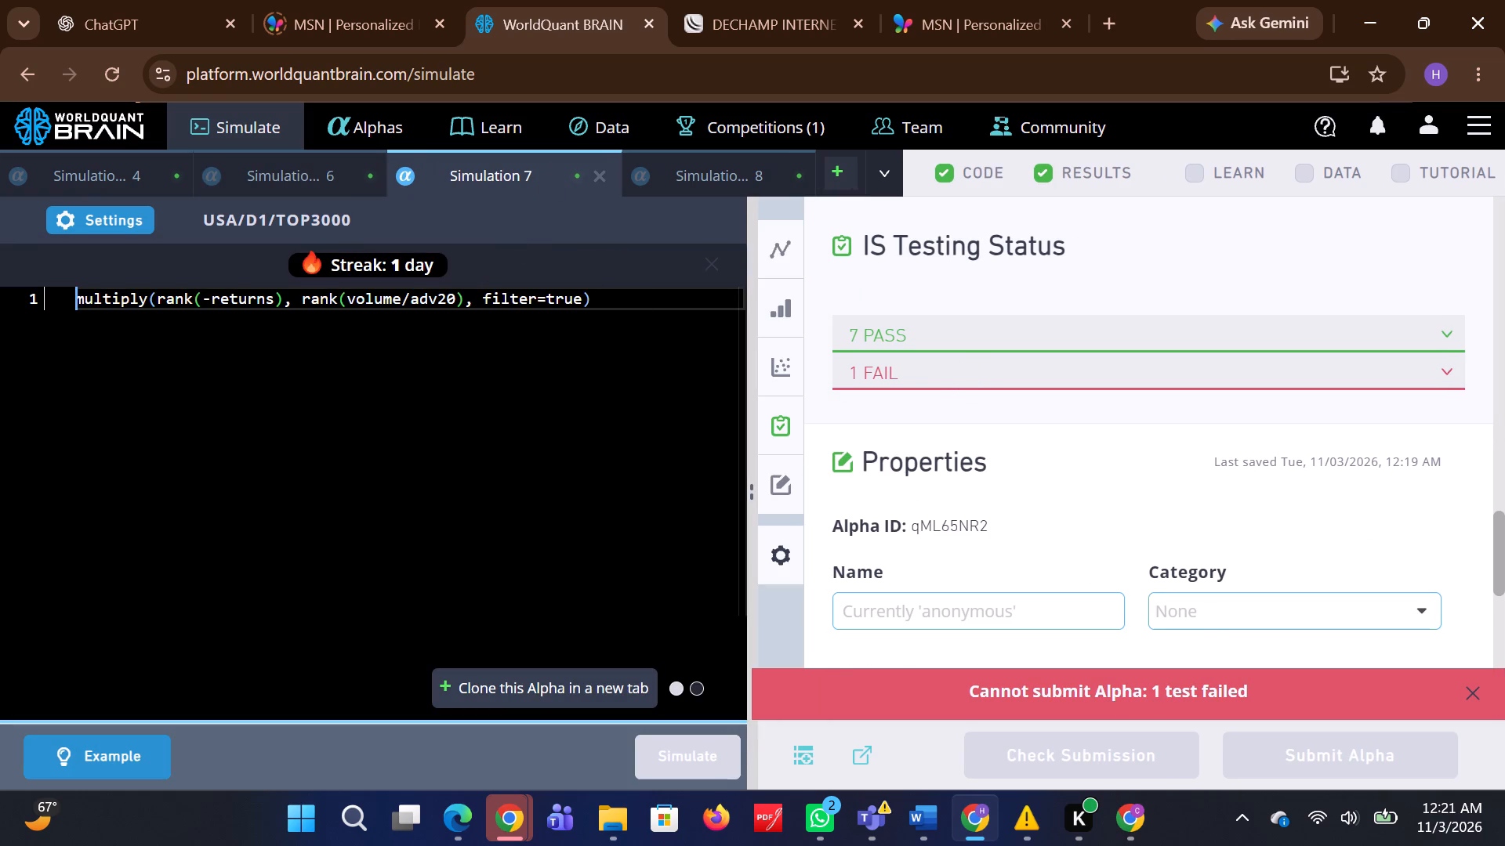
left_click(98, 222)
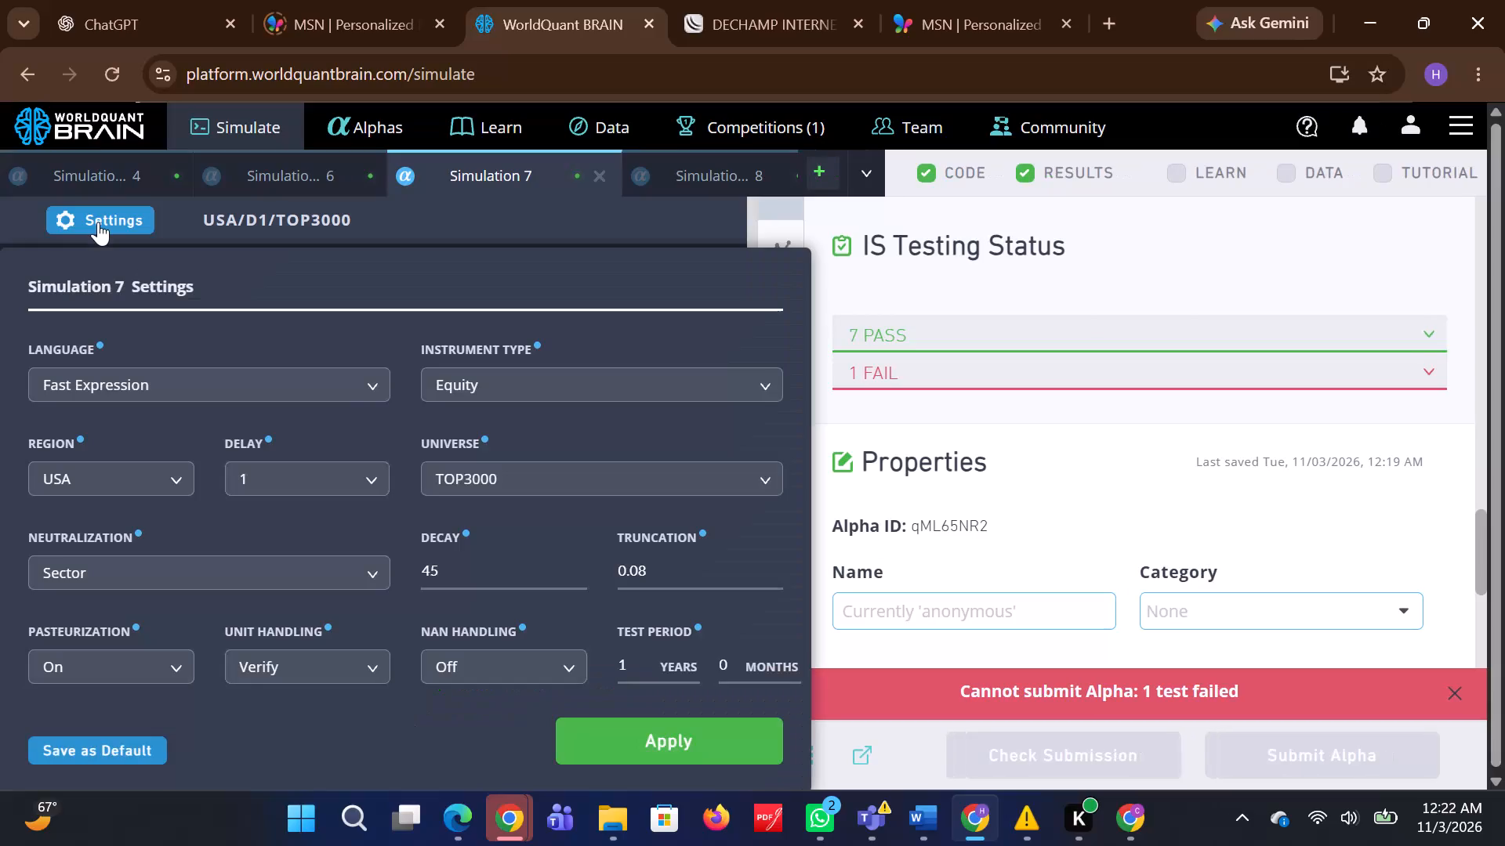
left_click(348, 577)
left_click(241, 649)
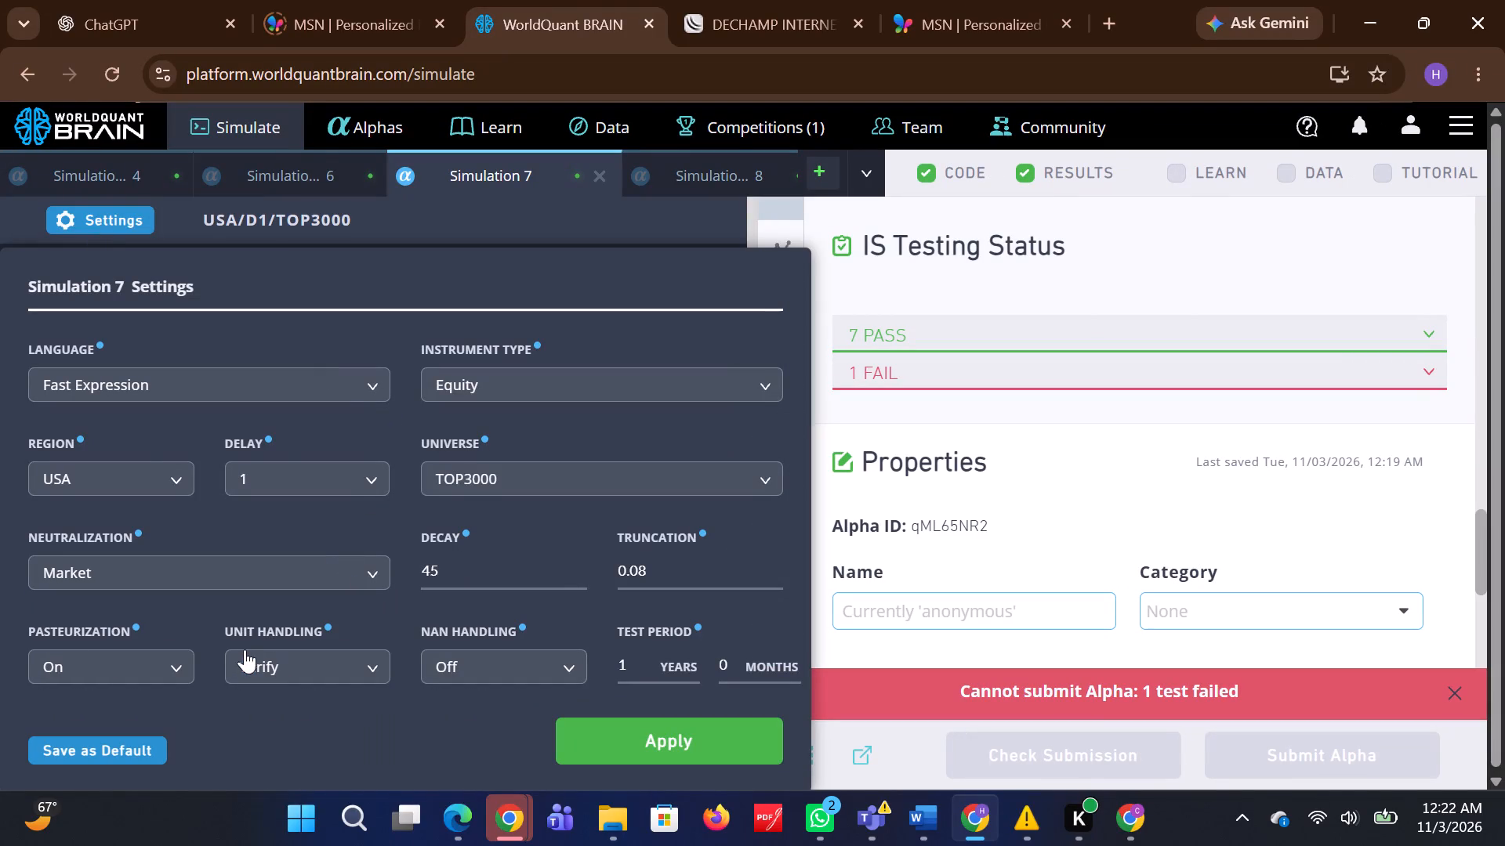
left_click(477, 568)
key("BackSpace")
key("BackSpace")
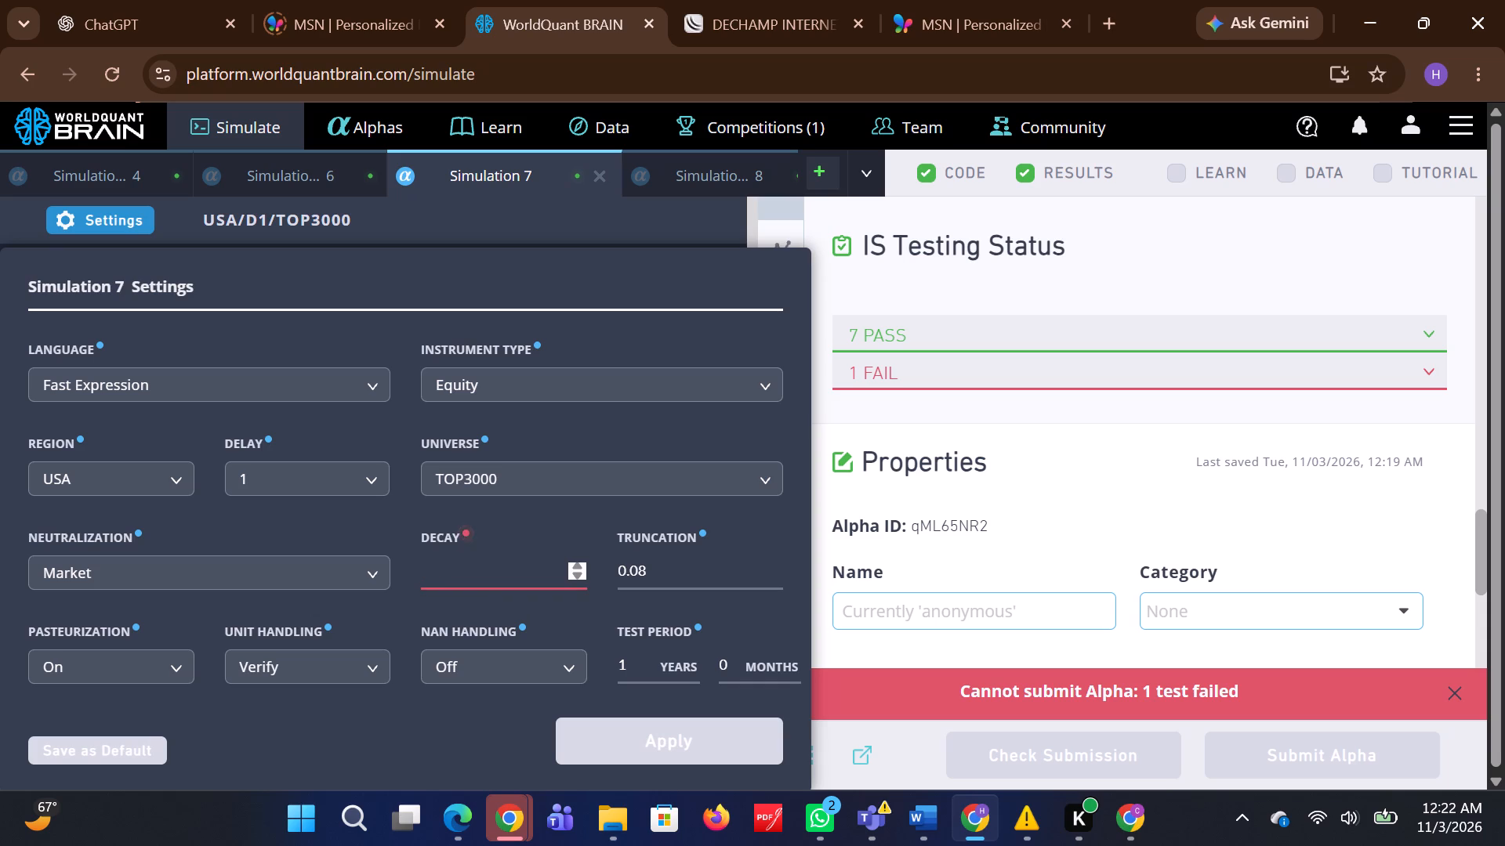
type("60")
left_click(622, 737)
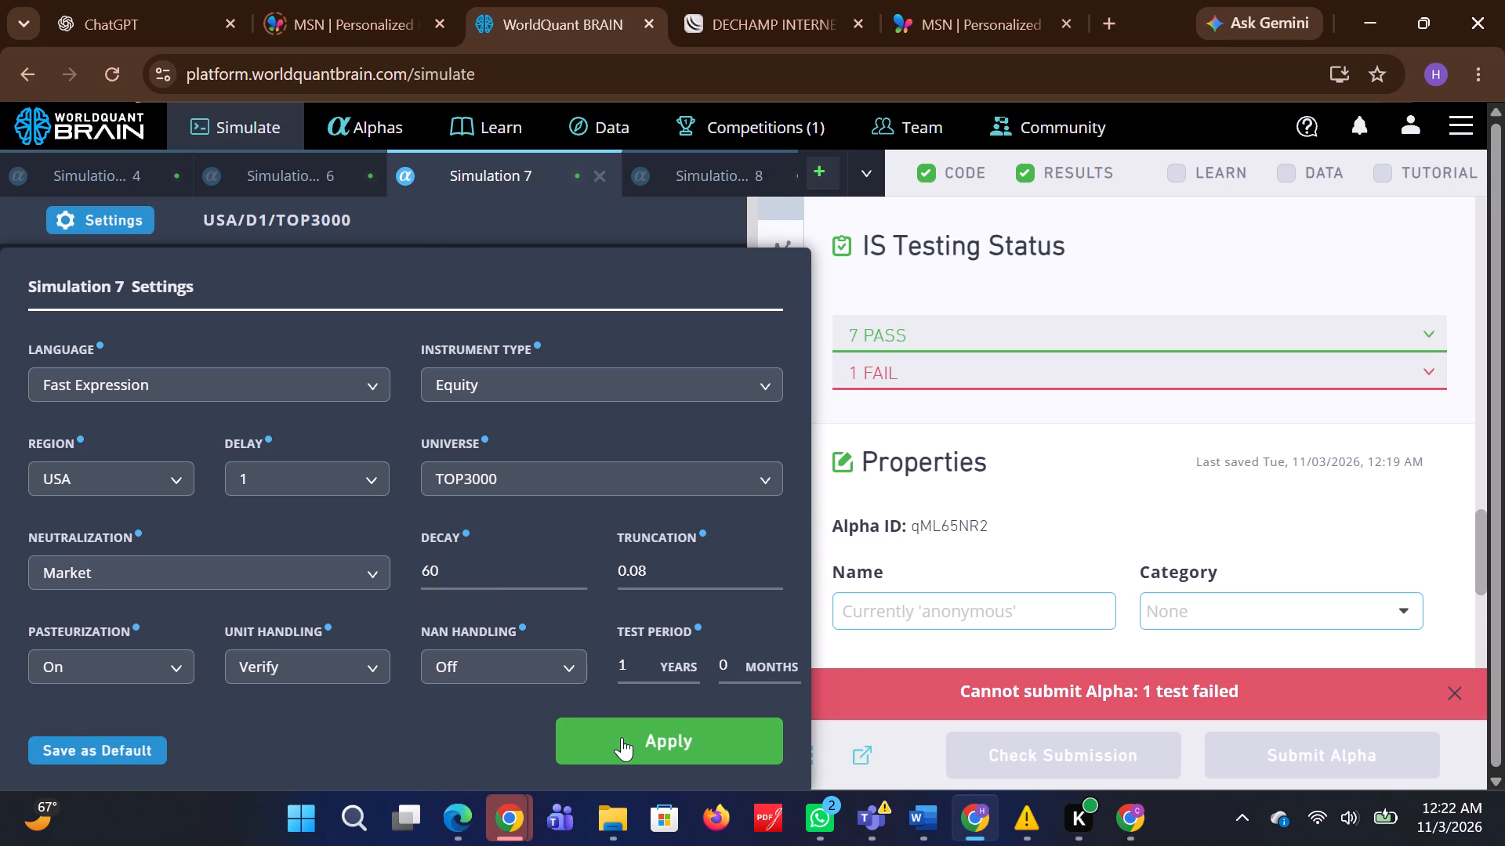
left_click(662, 763)
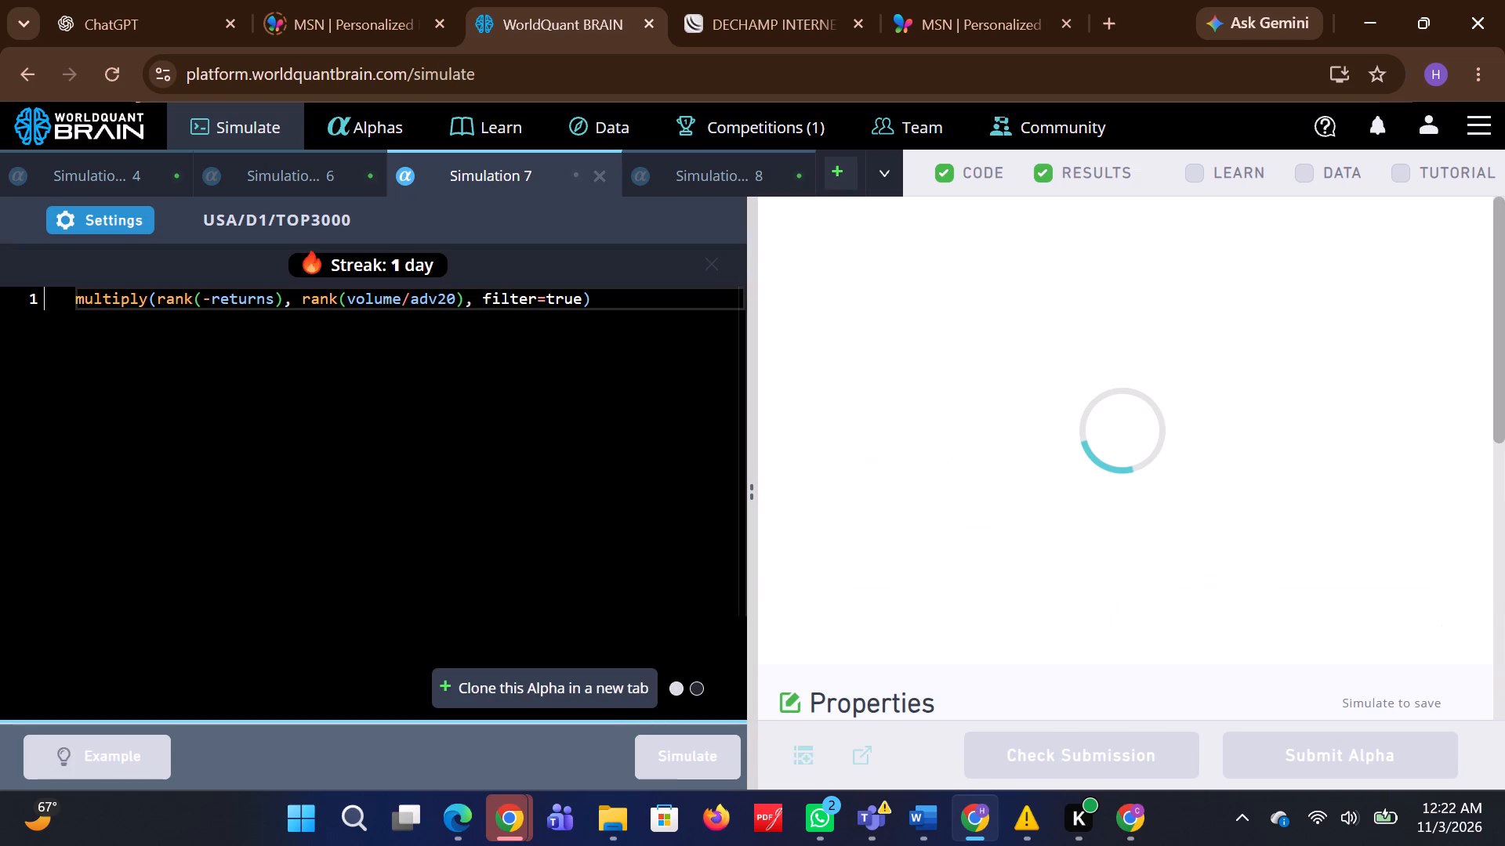
Set Simulation 8's neutralization to Market and its decay to 90, apply the settings and run the simulation.
left_click(684, 175)
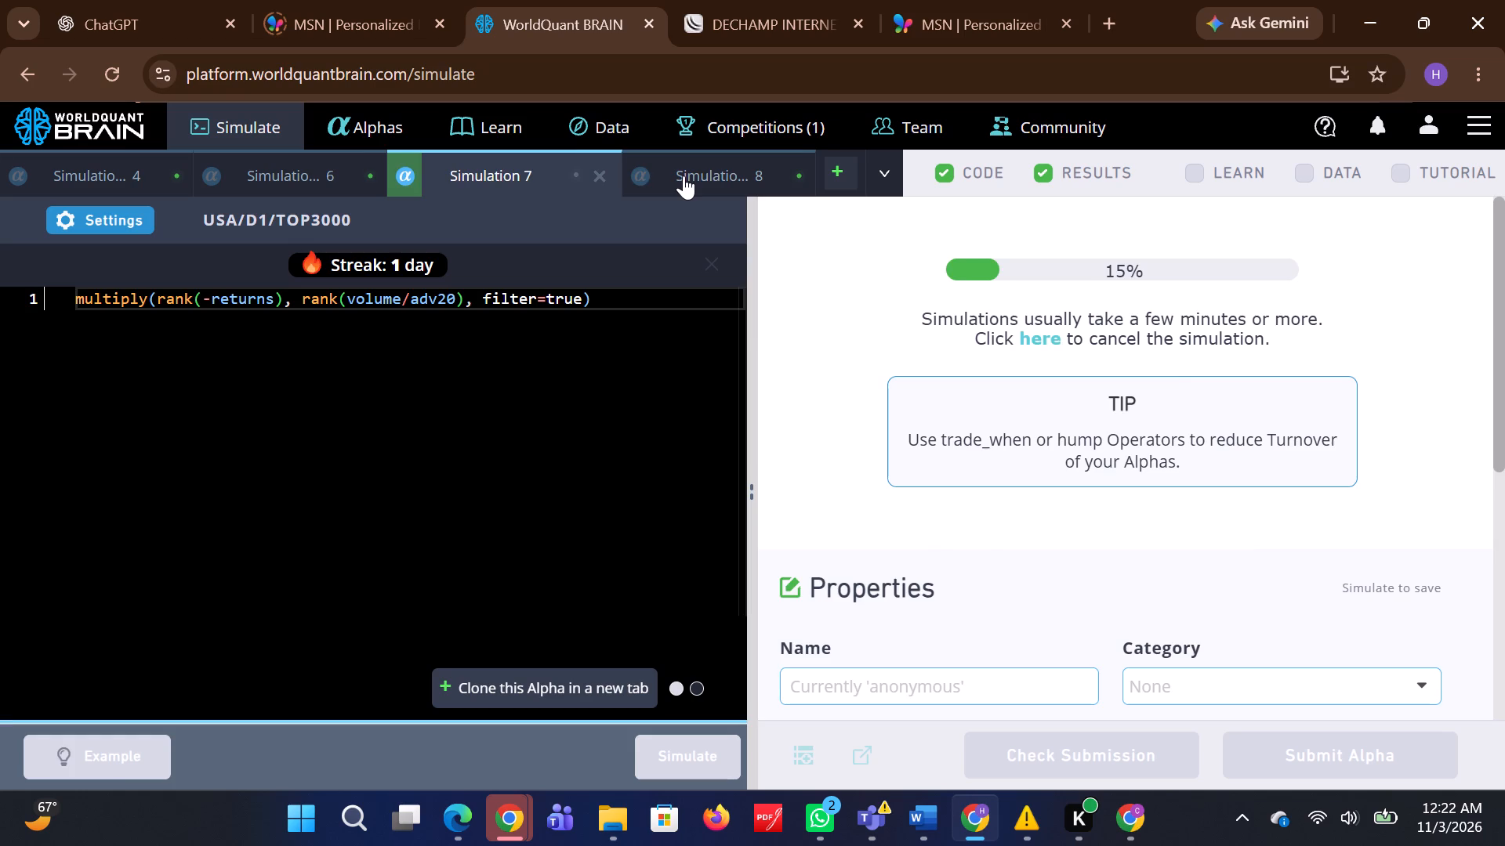
left_click(103, 221)
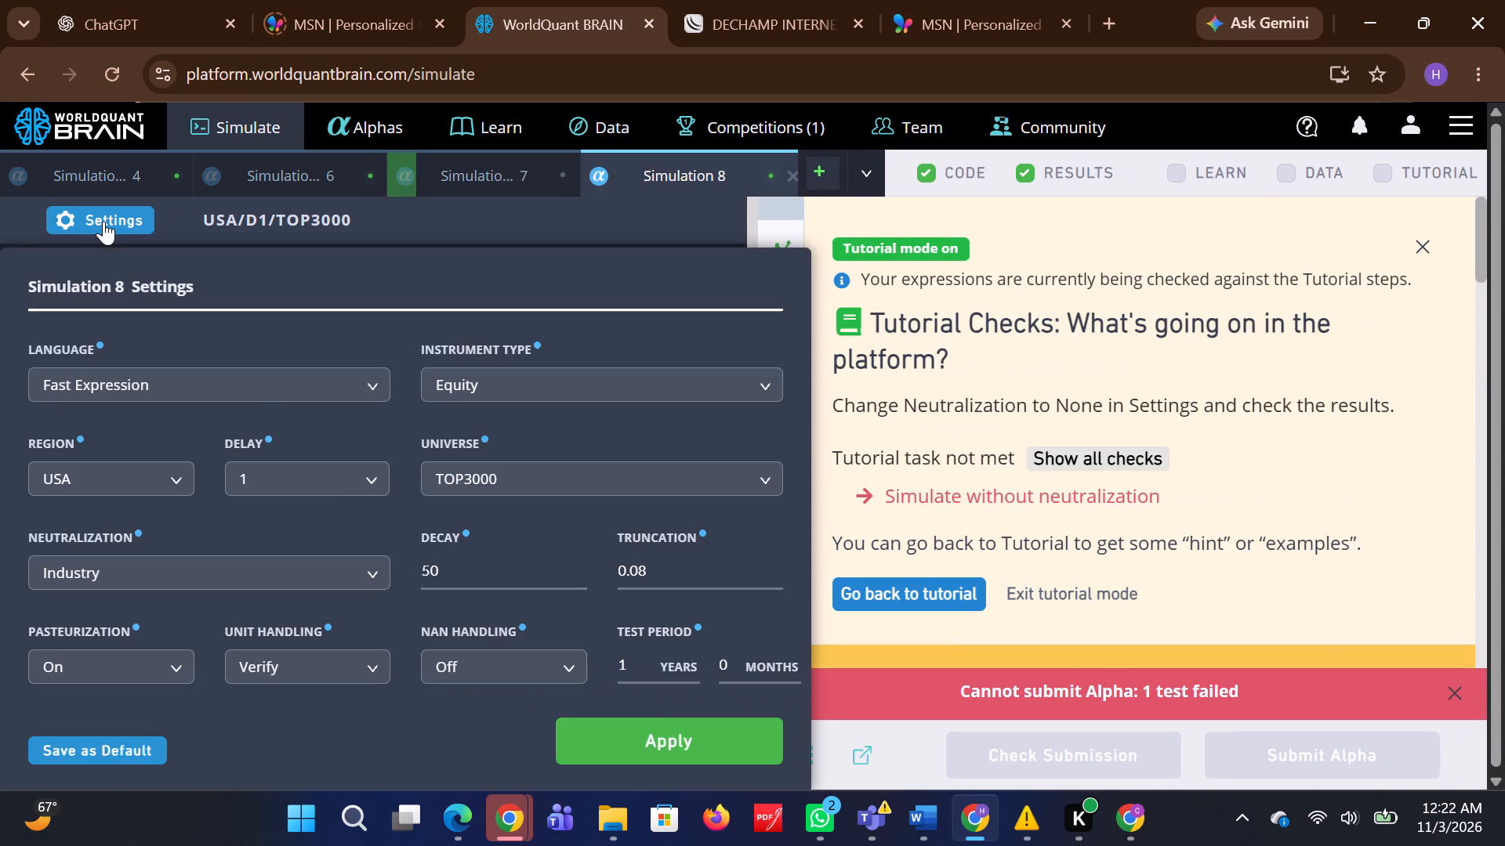
left_click(371, 580)
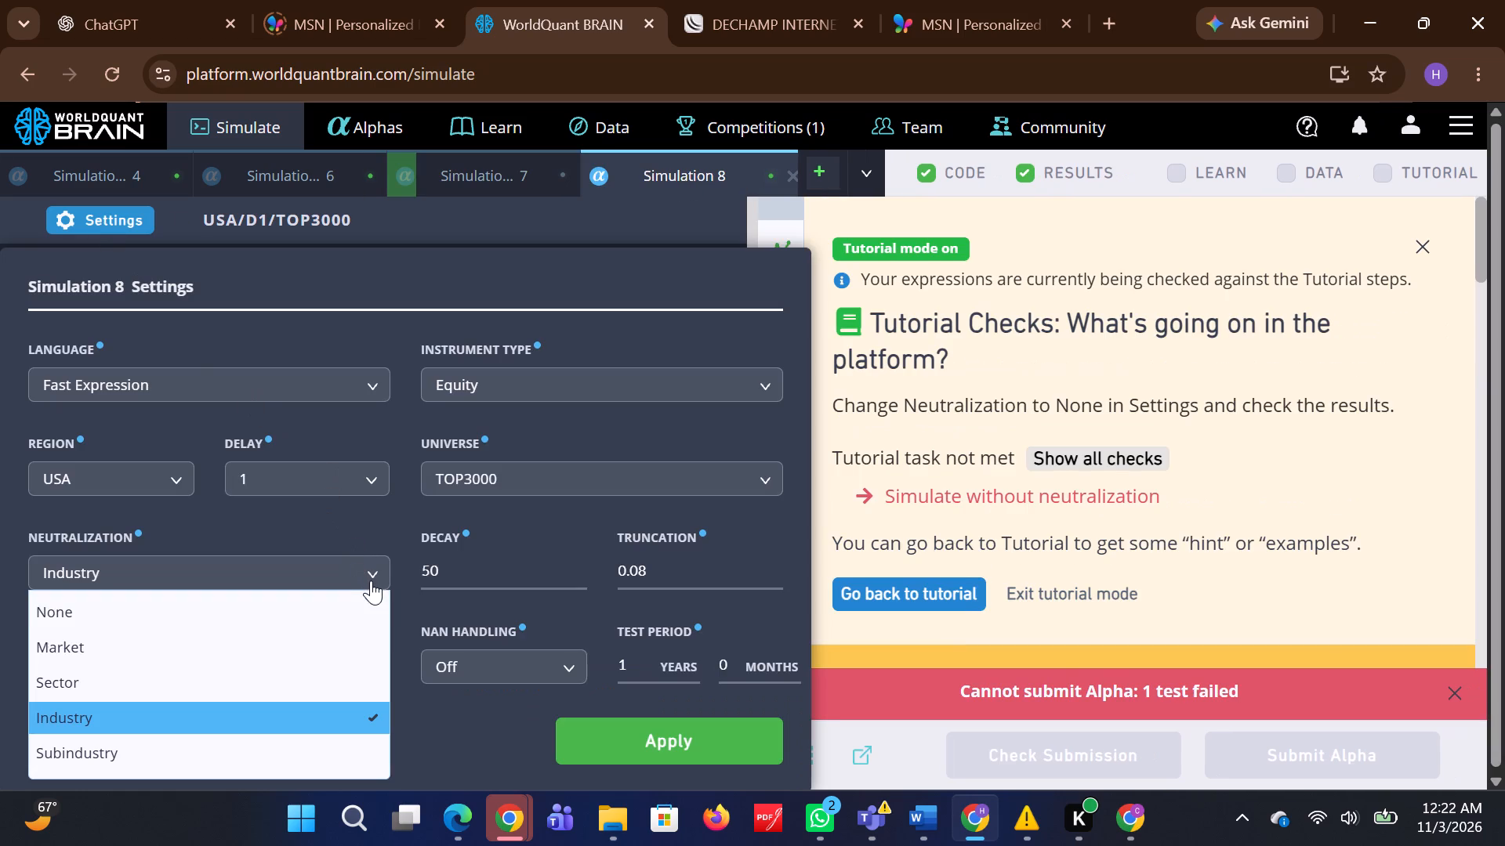
left_click(203, 659)
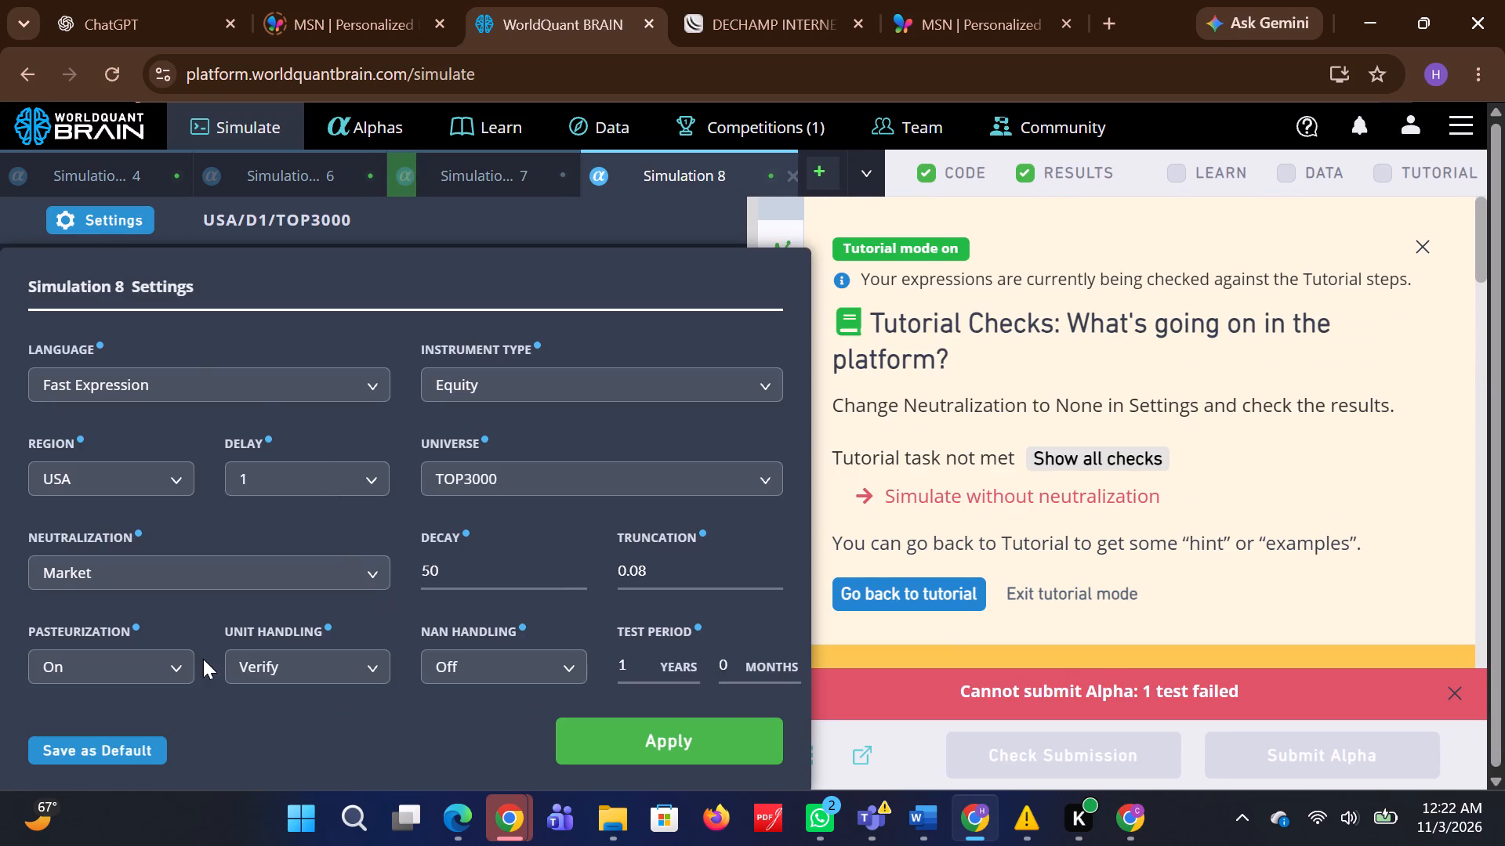
left_click(516, 580)
key("BackSpace")
key("BackSpace")
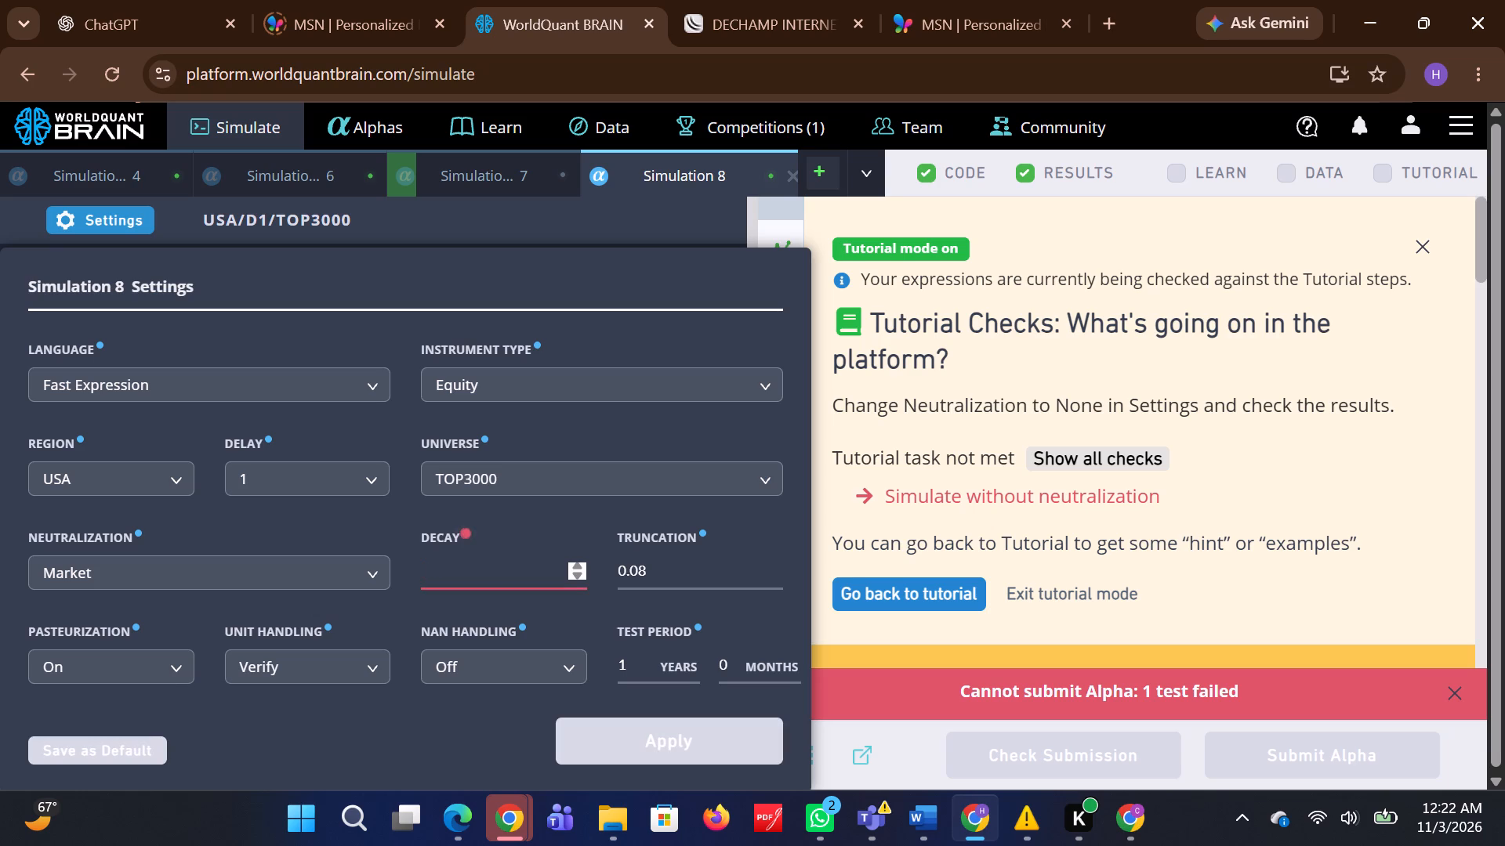
type("90")
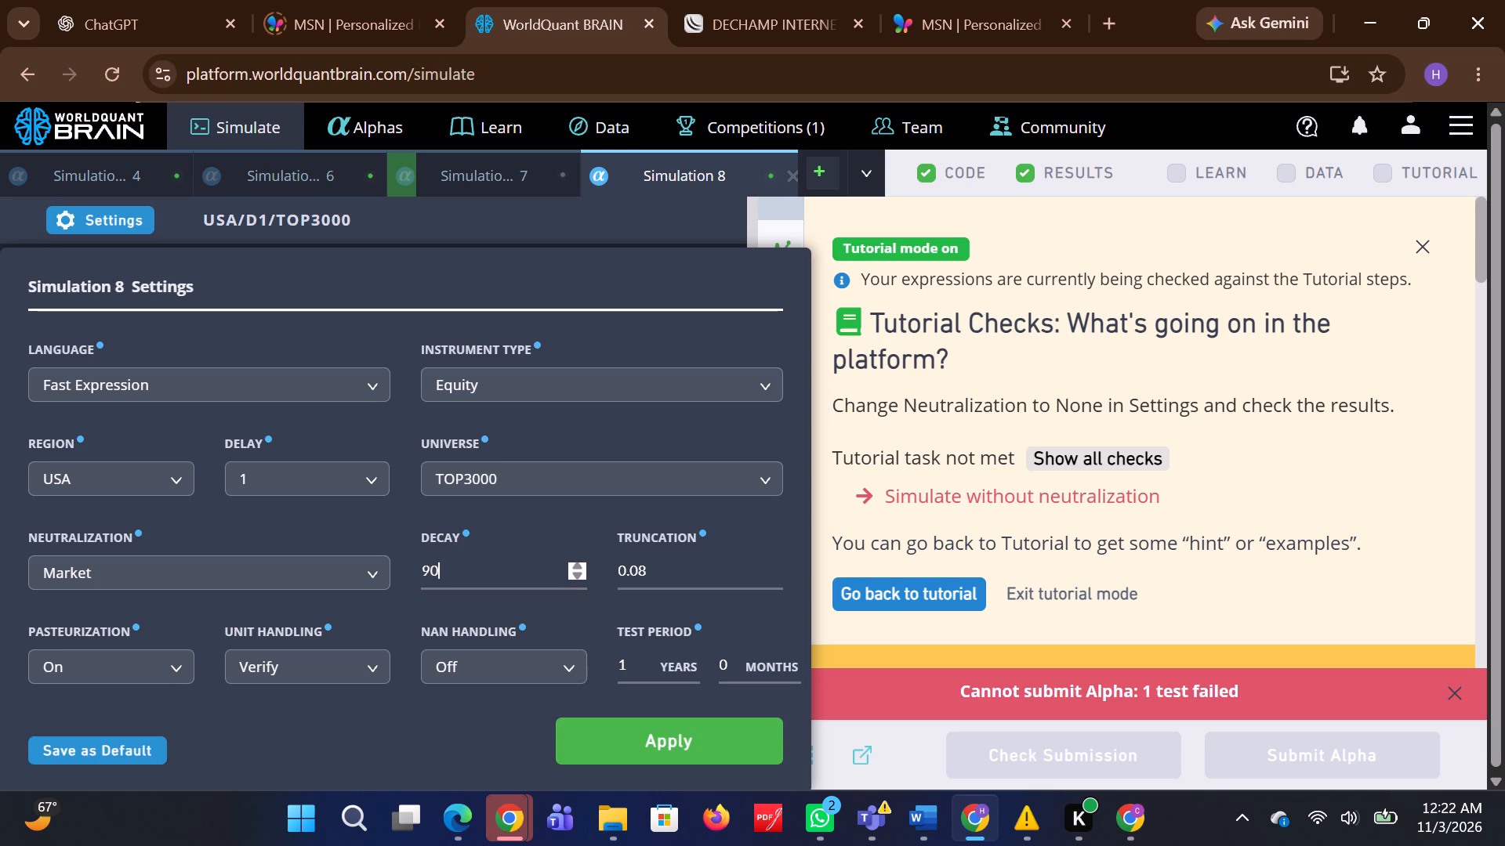
left_click(625, 743)
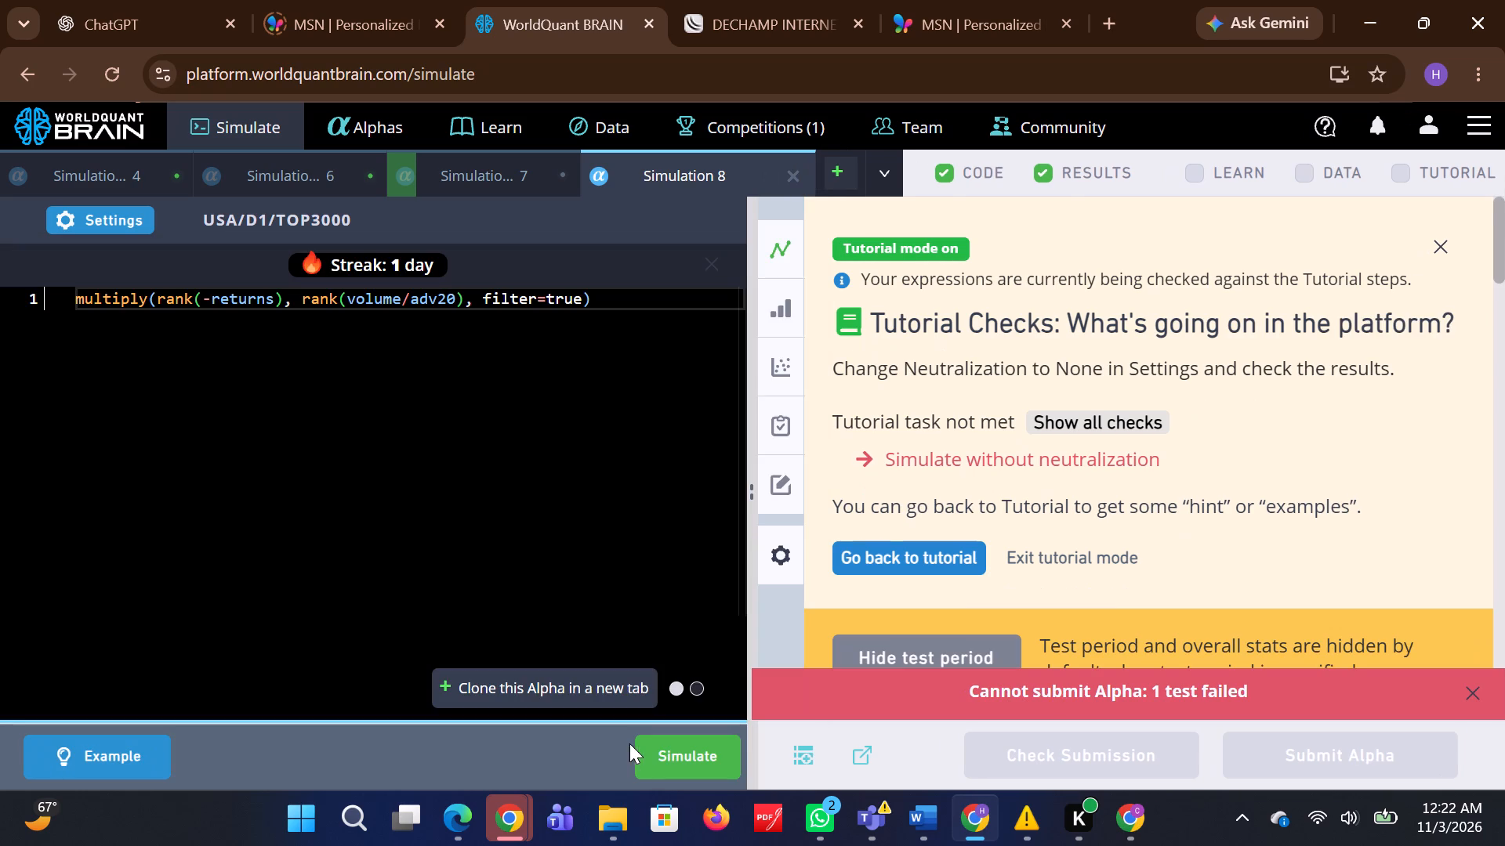
left_click(666, 756)
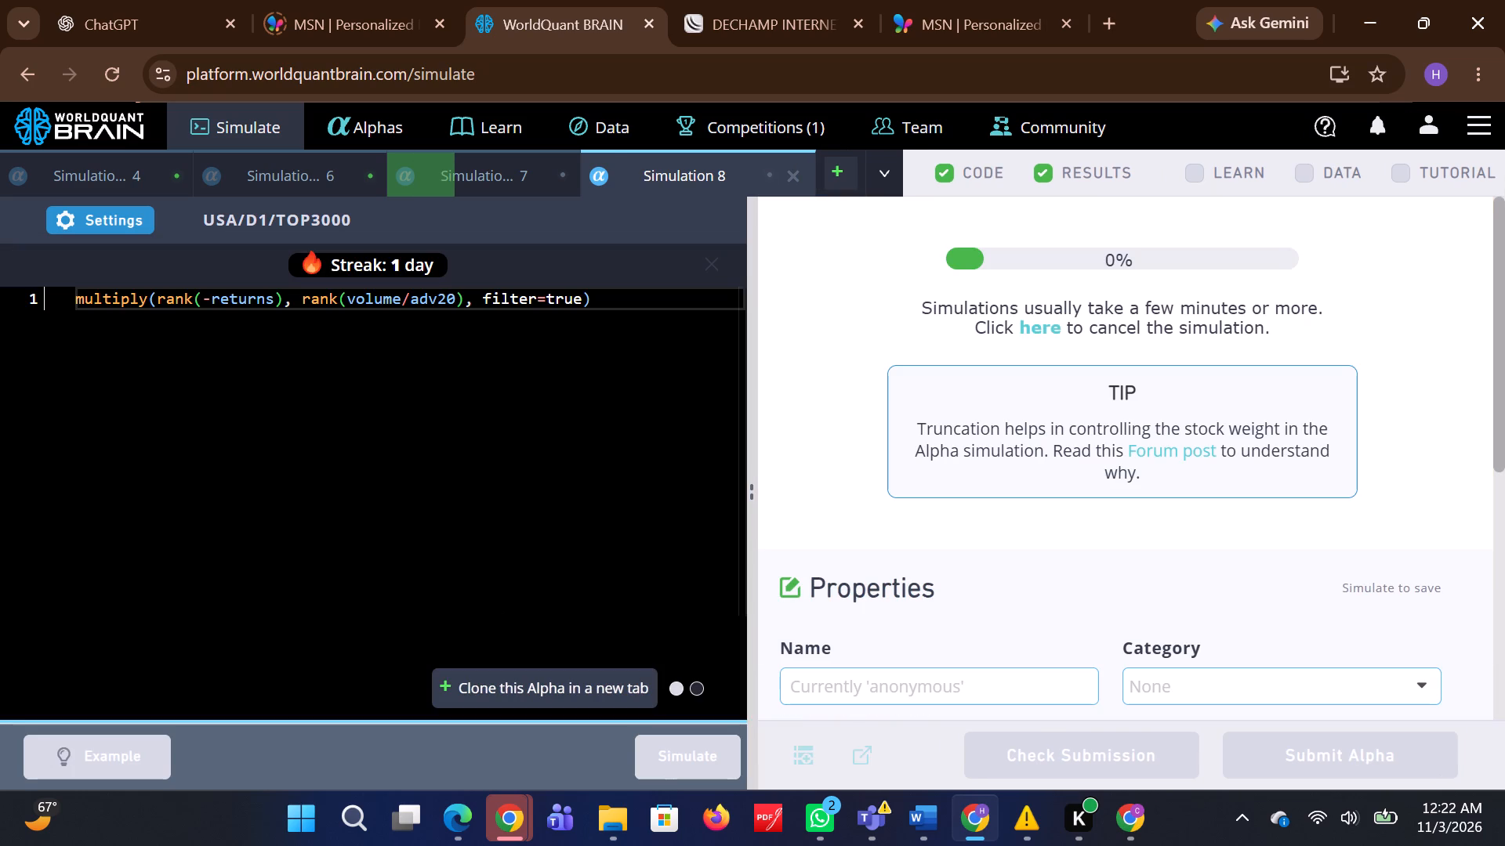
Set Simulation 6's decay to 20, apply the settings and run the simulation.
left_click(296, 174)
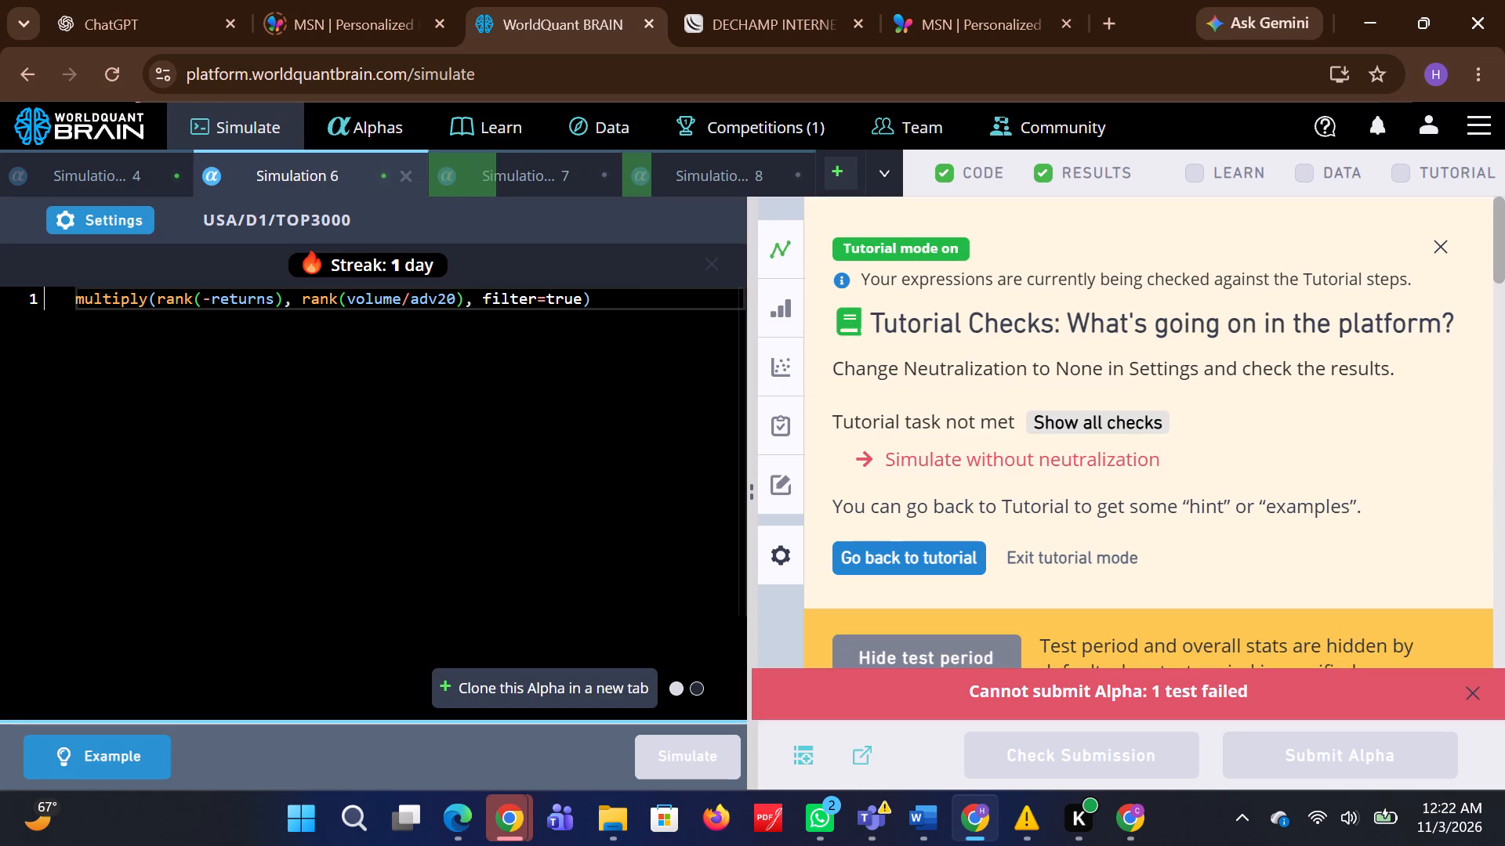
left_click(92, 230)
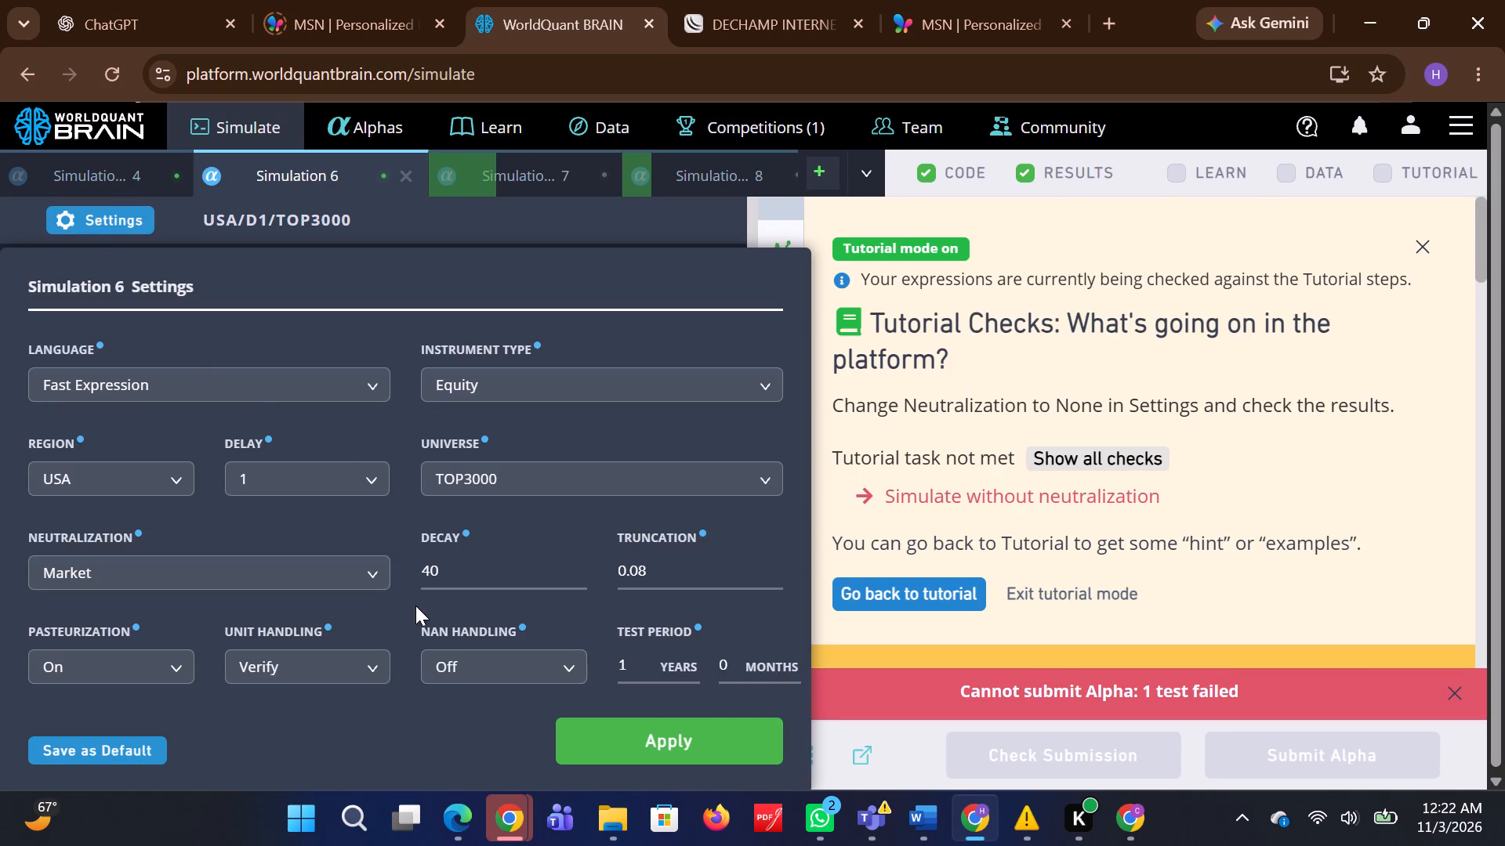
left_click(454, 571)
key("BackSpace")
key("BackSpace")
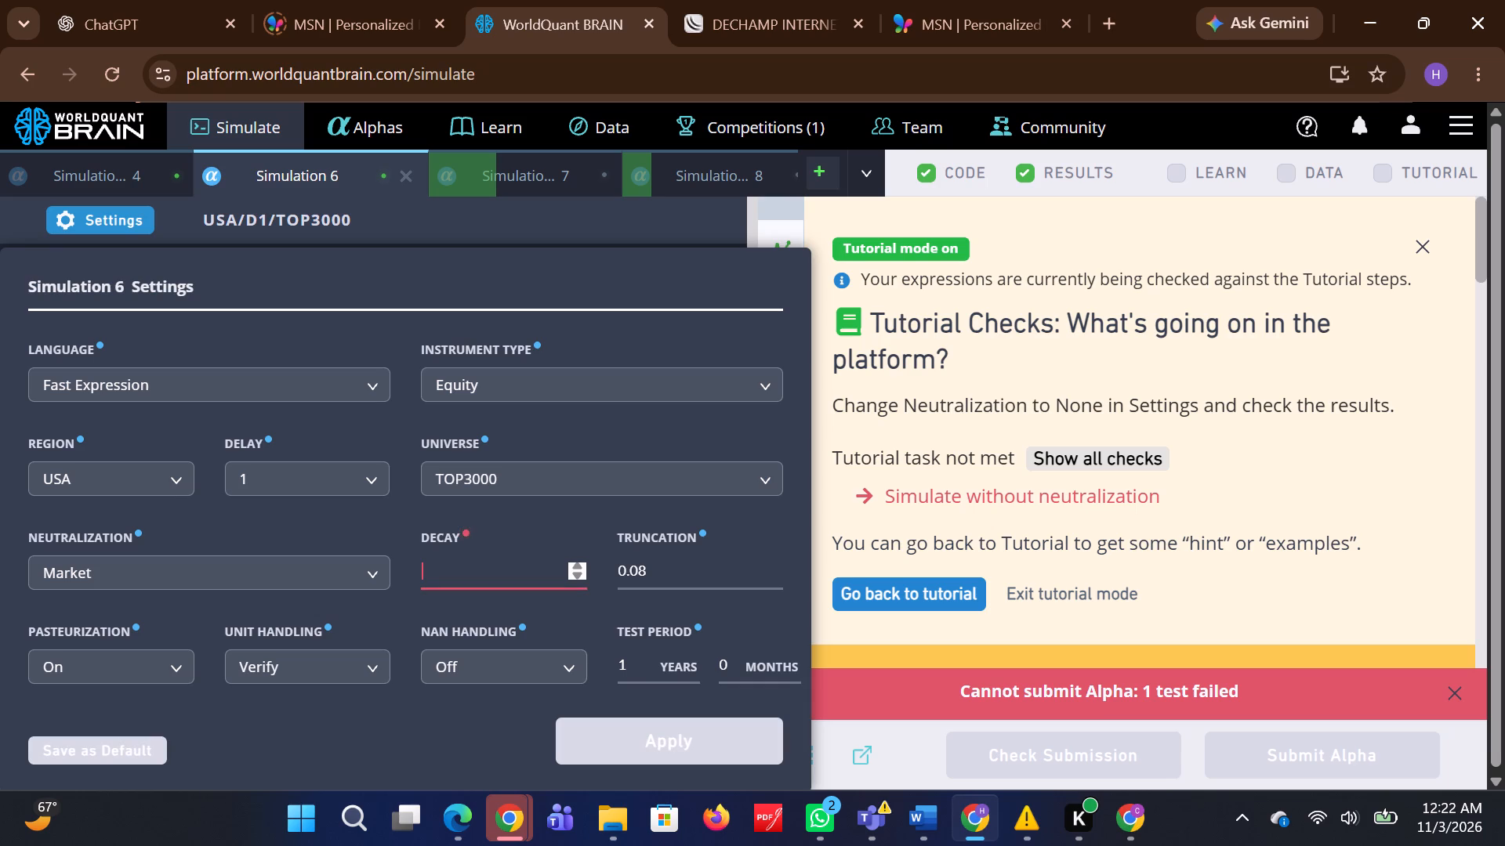
type("2-")
key("BackSpace")
key("0")
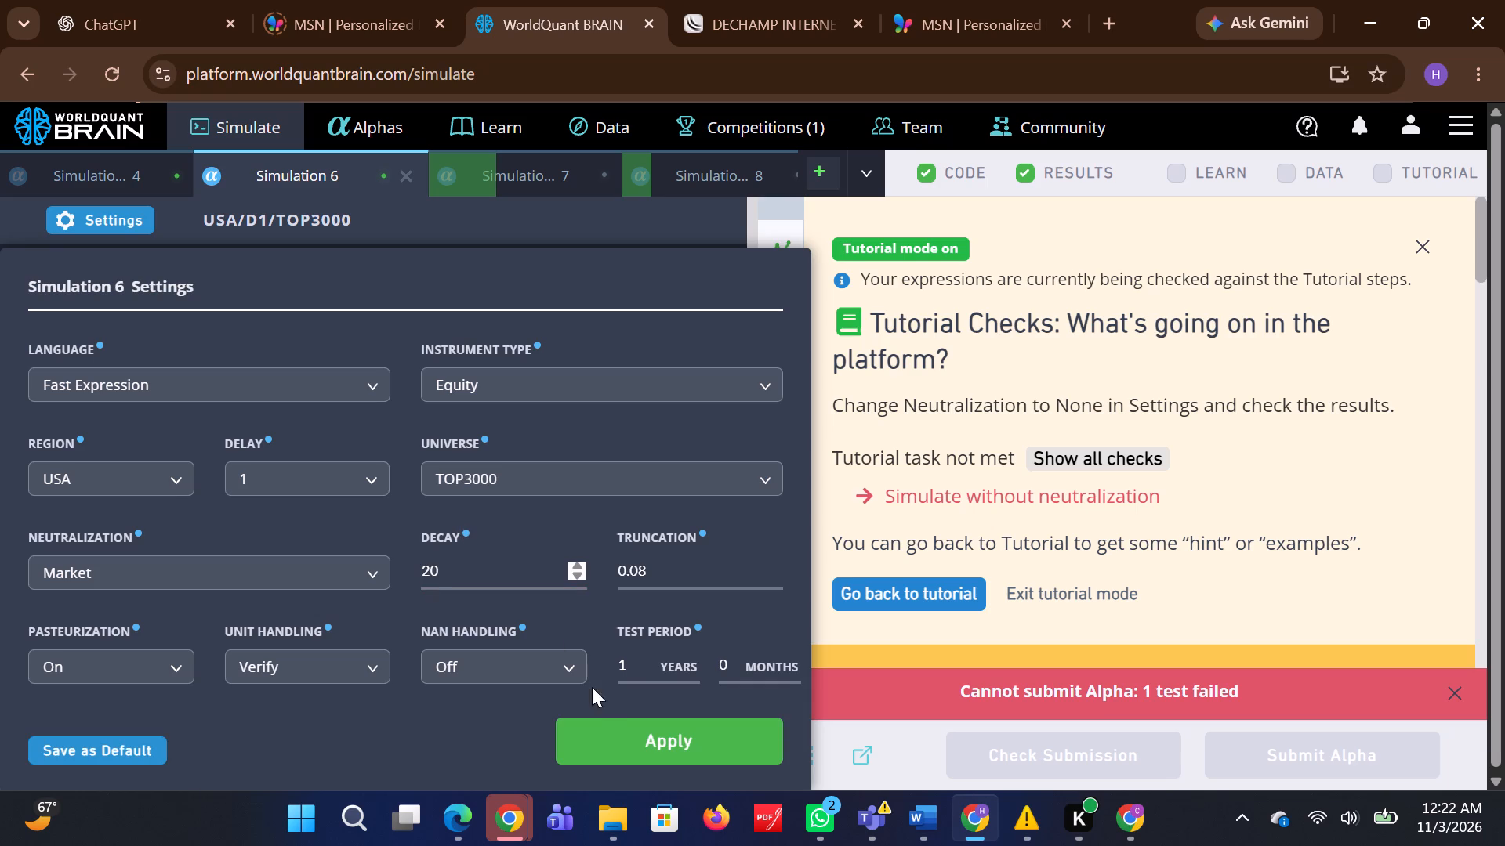
left_click(602, 725)
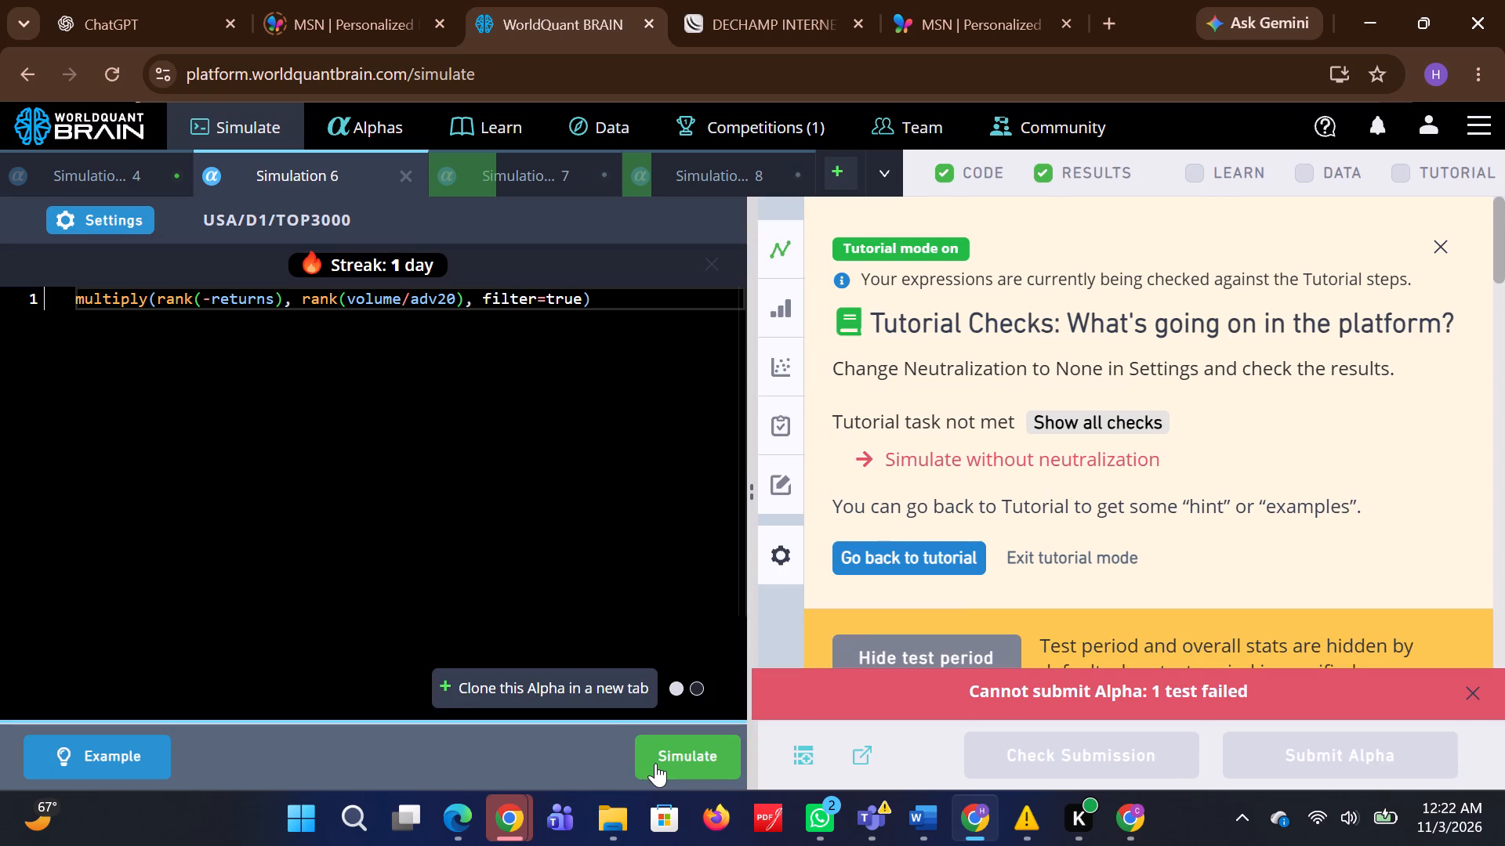
left_click(655, 761)
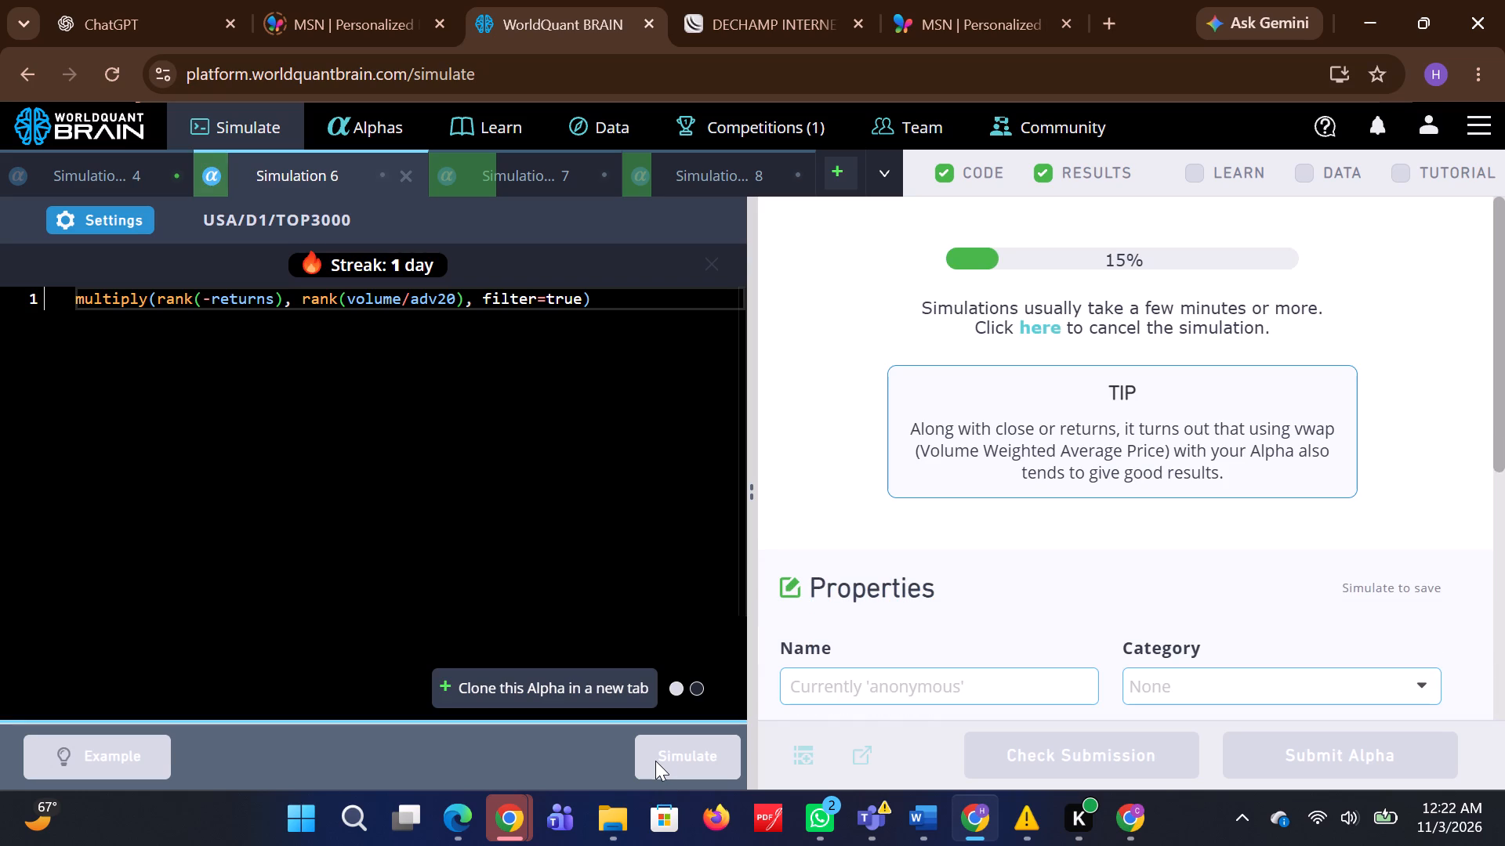
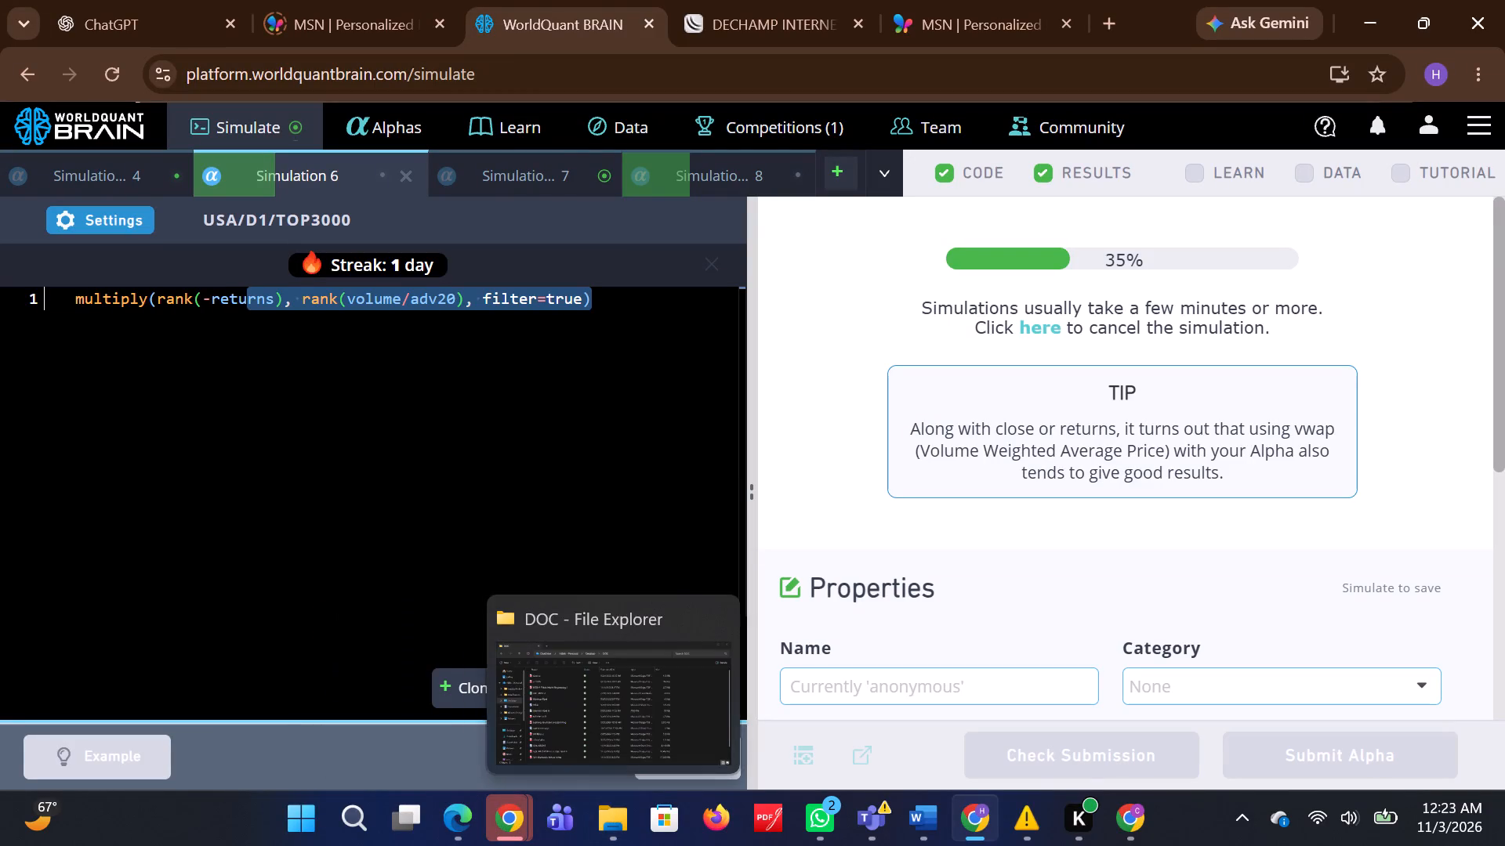
Show Simulation 7's test period, run its submission check and expand the failed test's details.
left_click(564, 172)
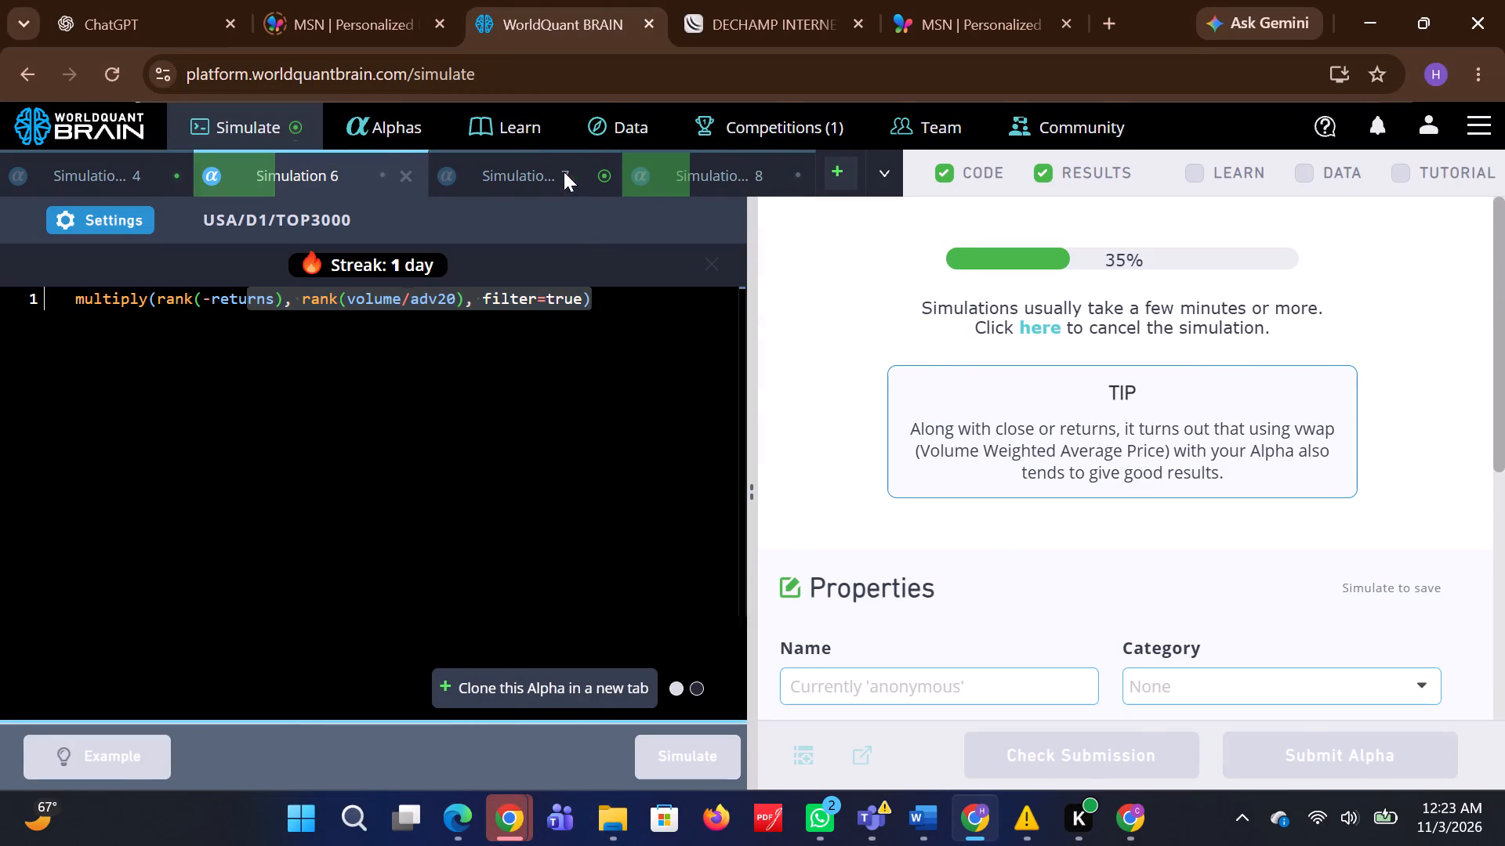
left_click(1058, 743)
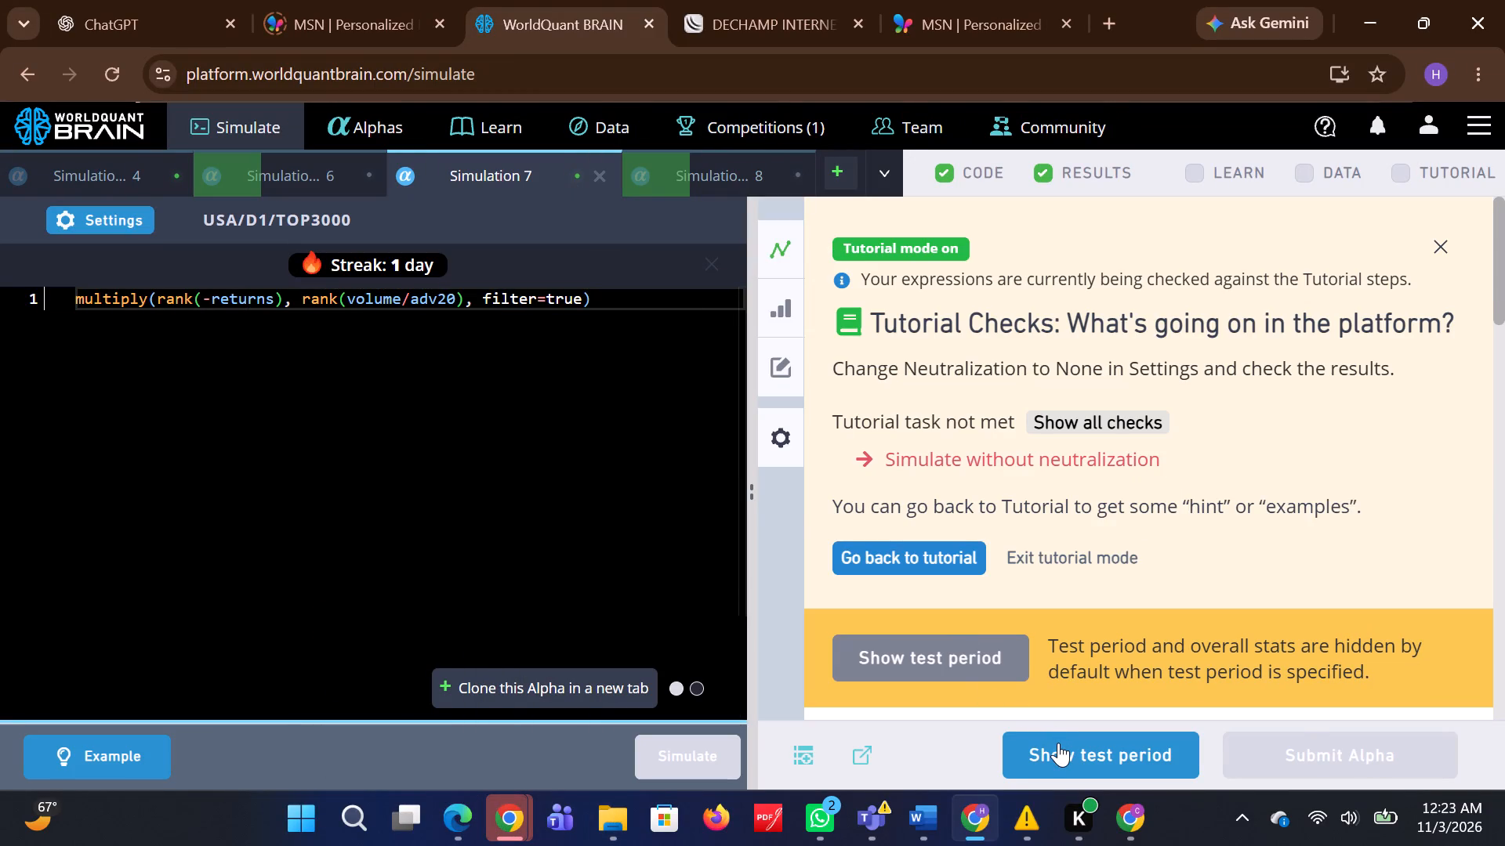
left_click(1068, 744)
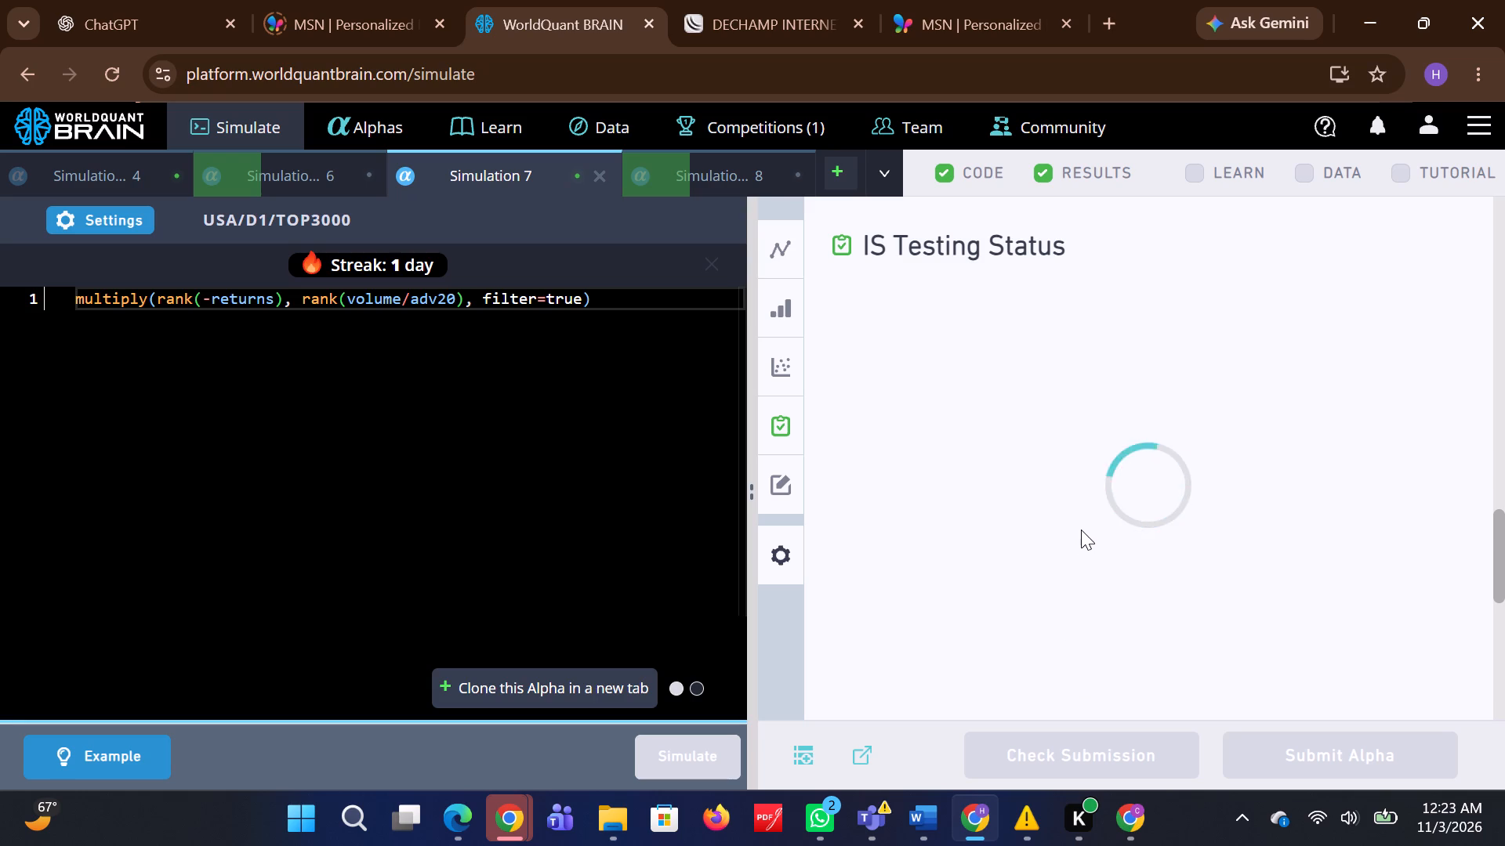
left_click(1108, 373)
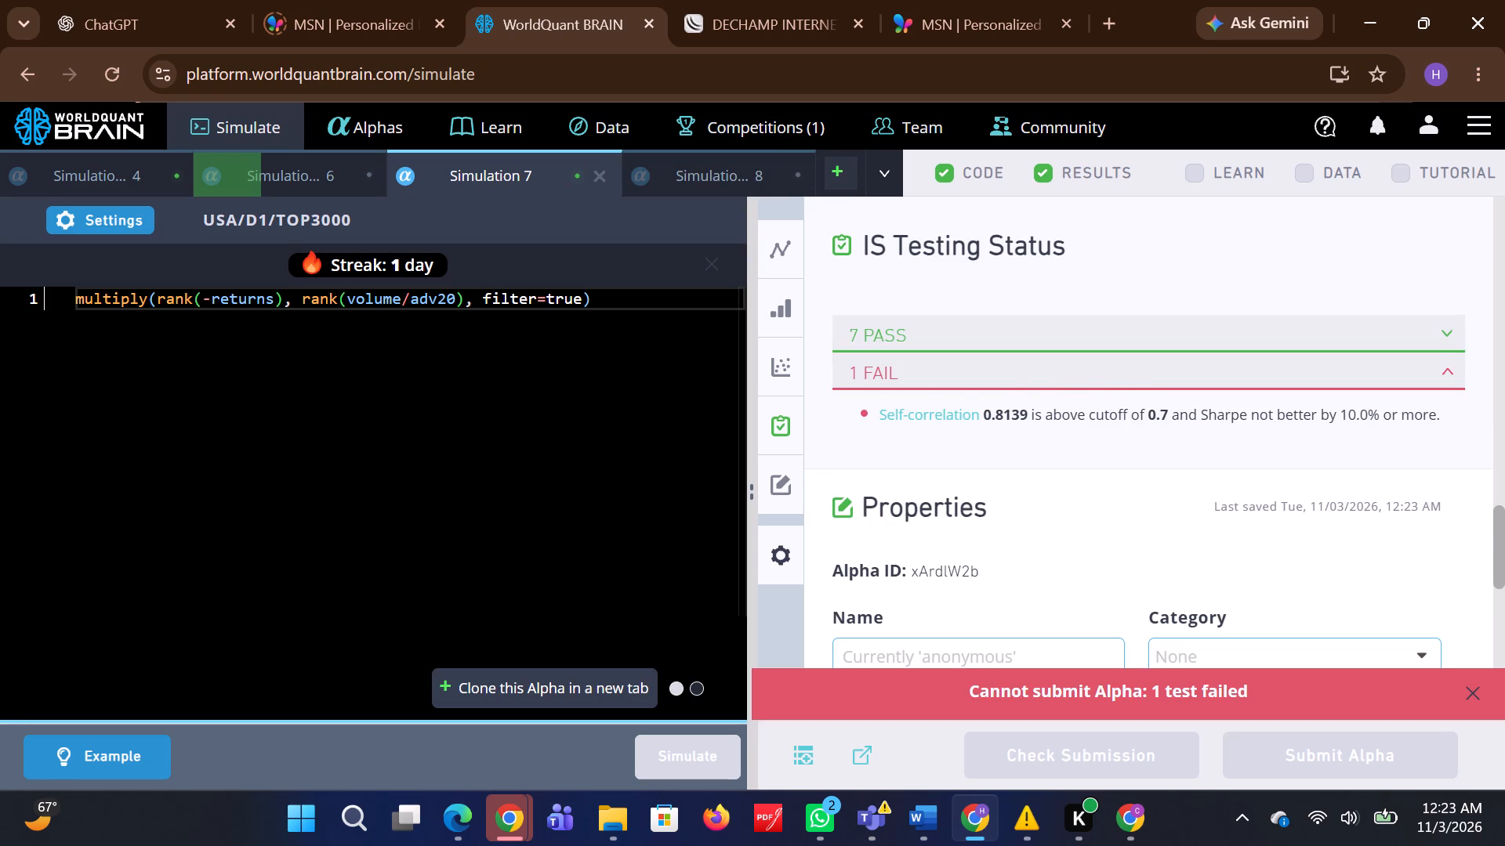
Show Simulation 8's test period, run its submission check and expand the failed test's details.
left_click(689, 177)
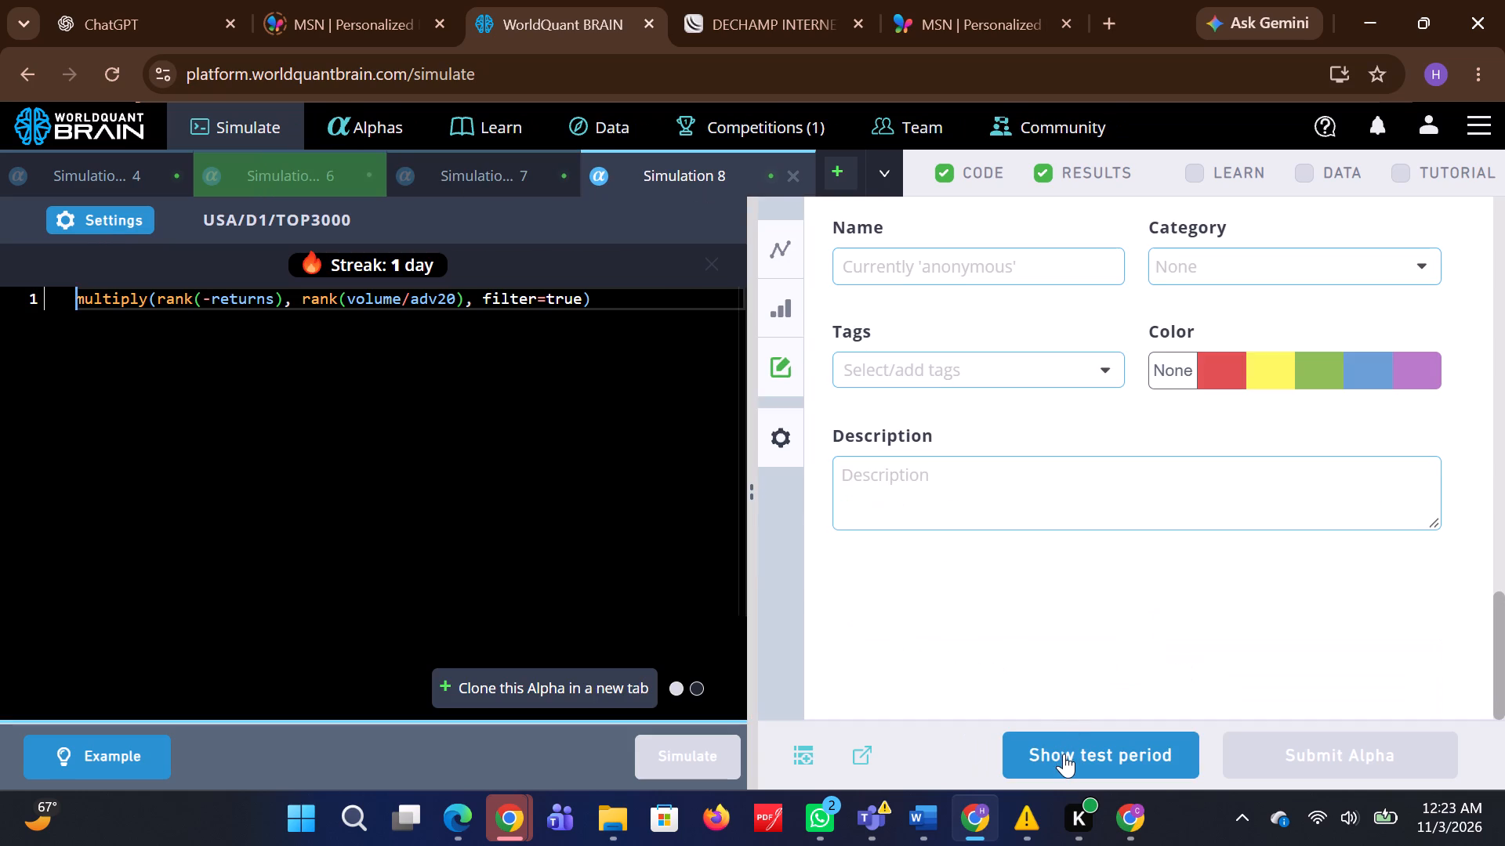
left_click(1064, 754)
left_click(1064, 754)
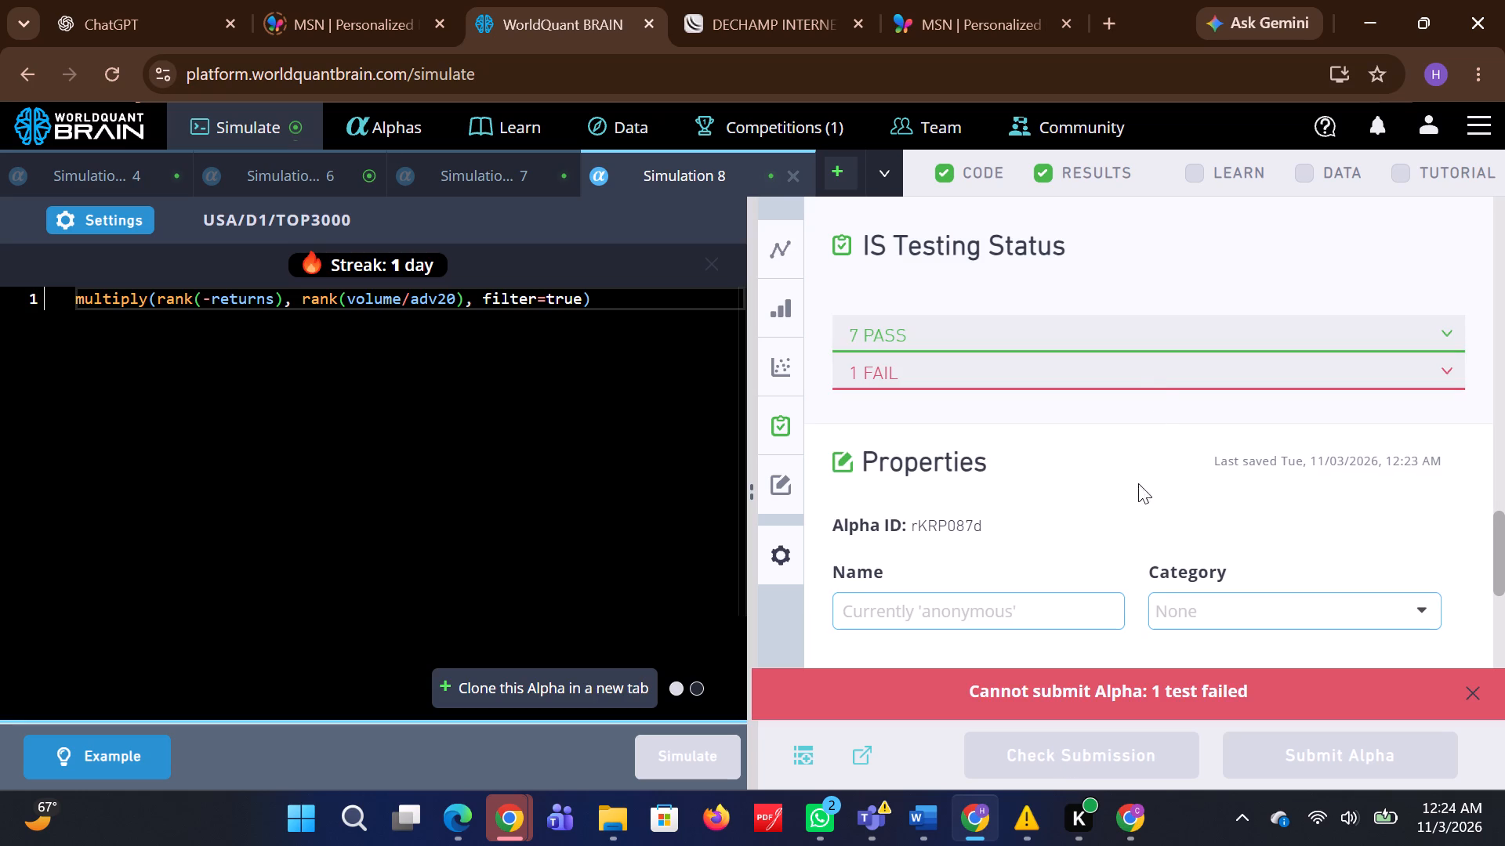
left_click(1138, 381)
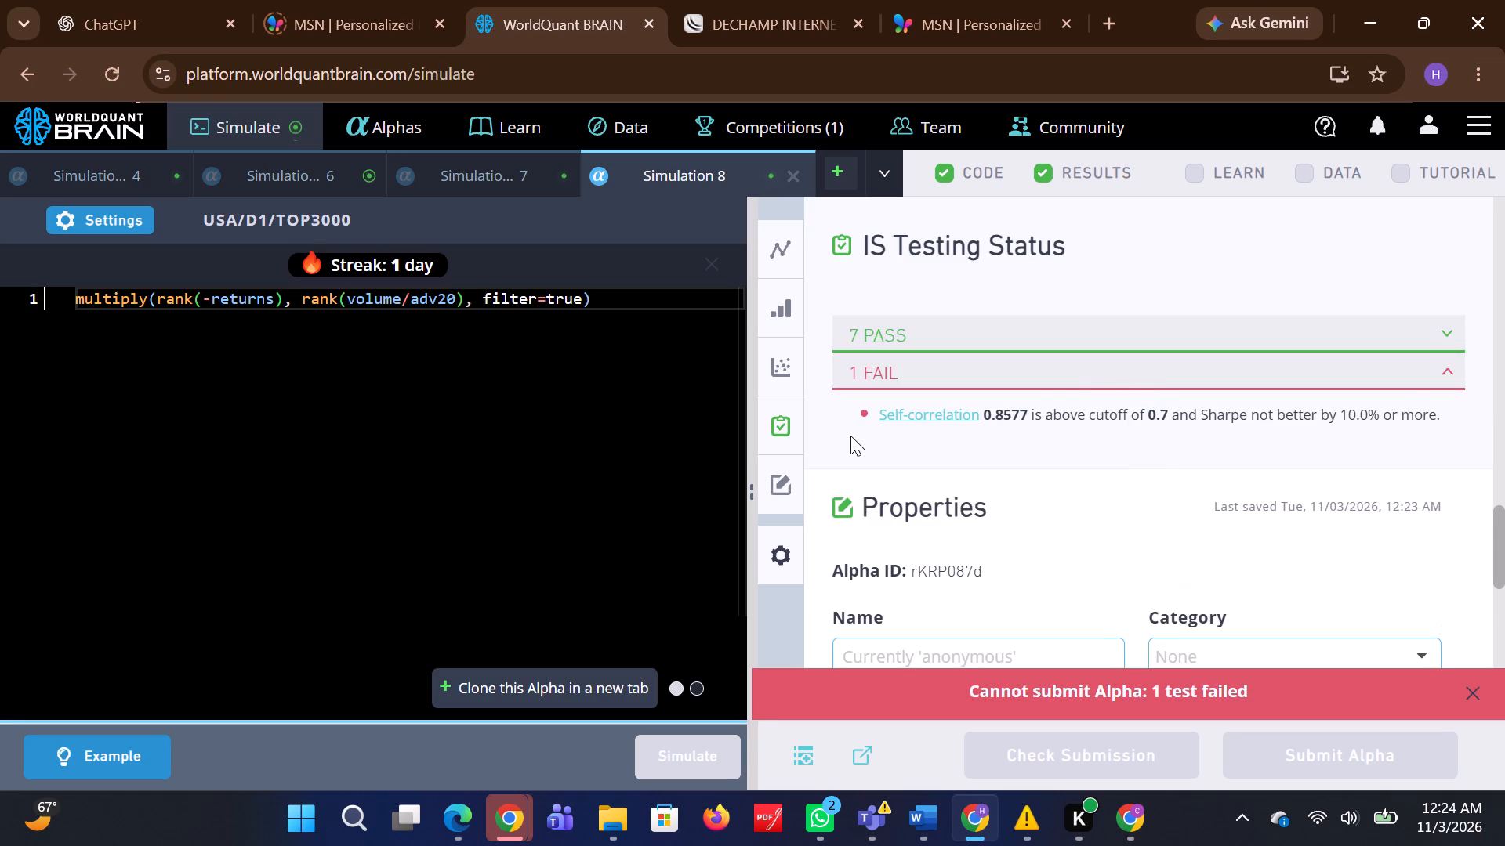
Show Simulation 6's test period, run its submission check and expand the failed test's details.
left_click(282, 177)
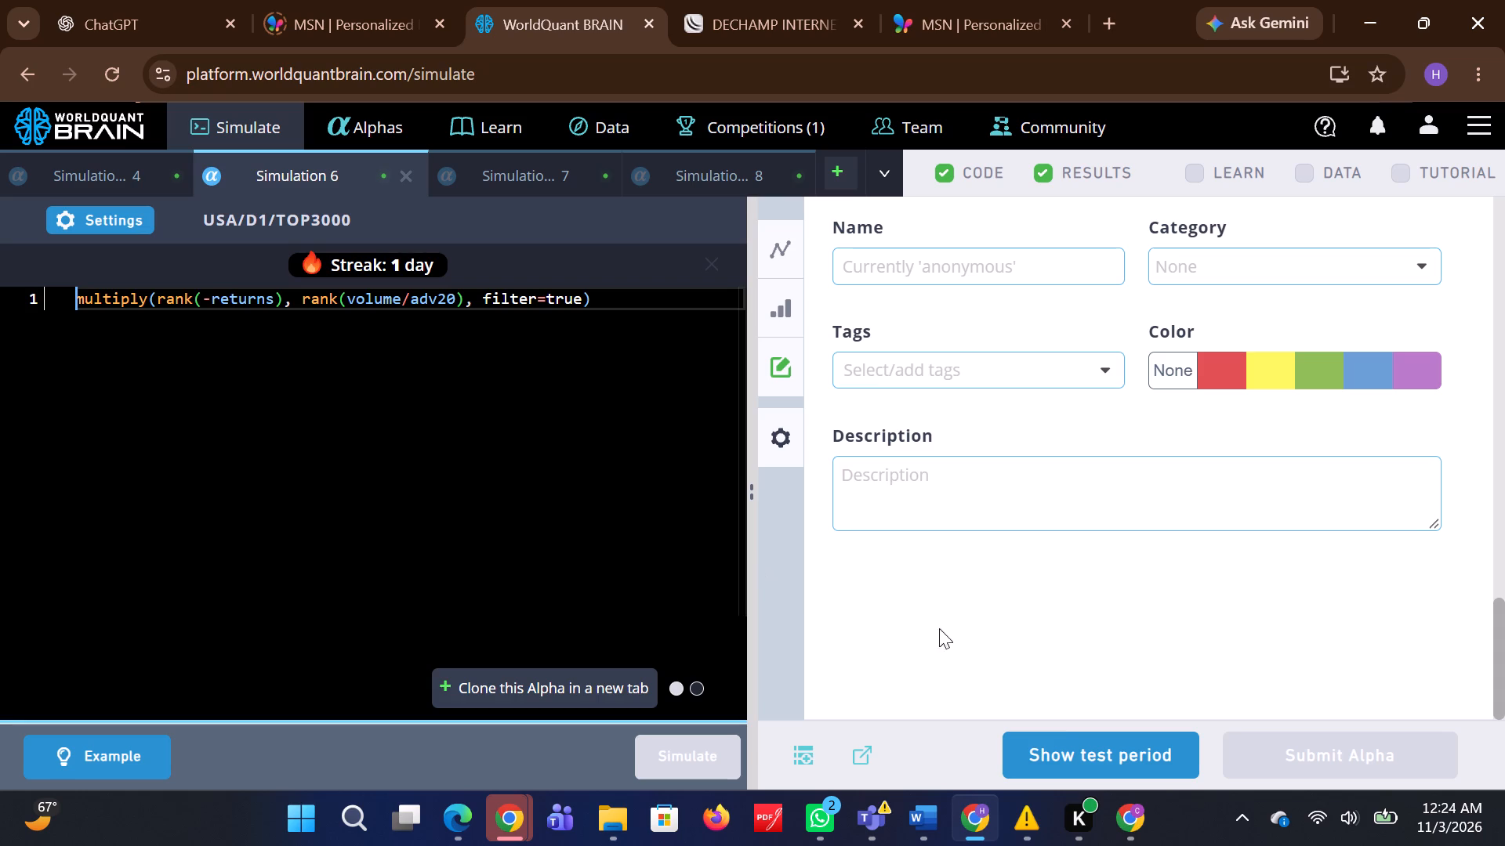
left_click(1054, 743)
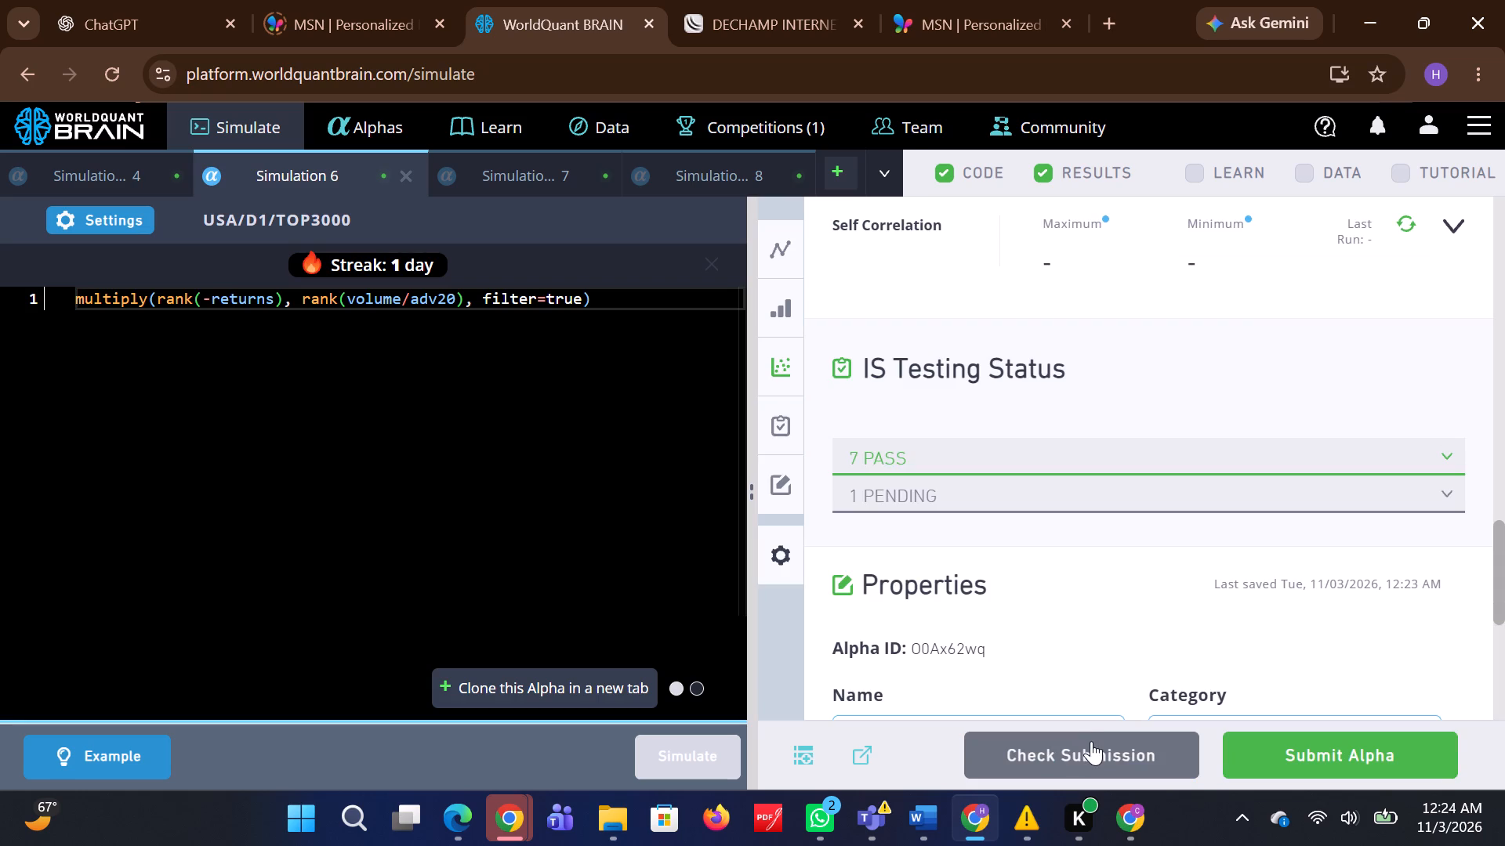
left_click(1091, 741)
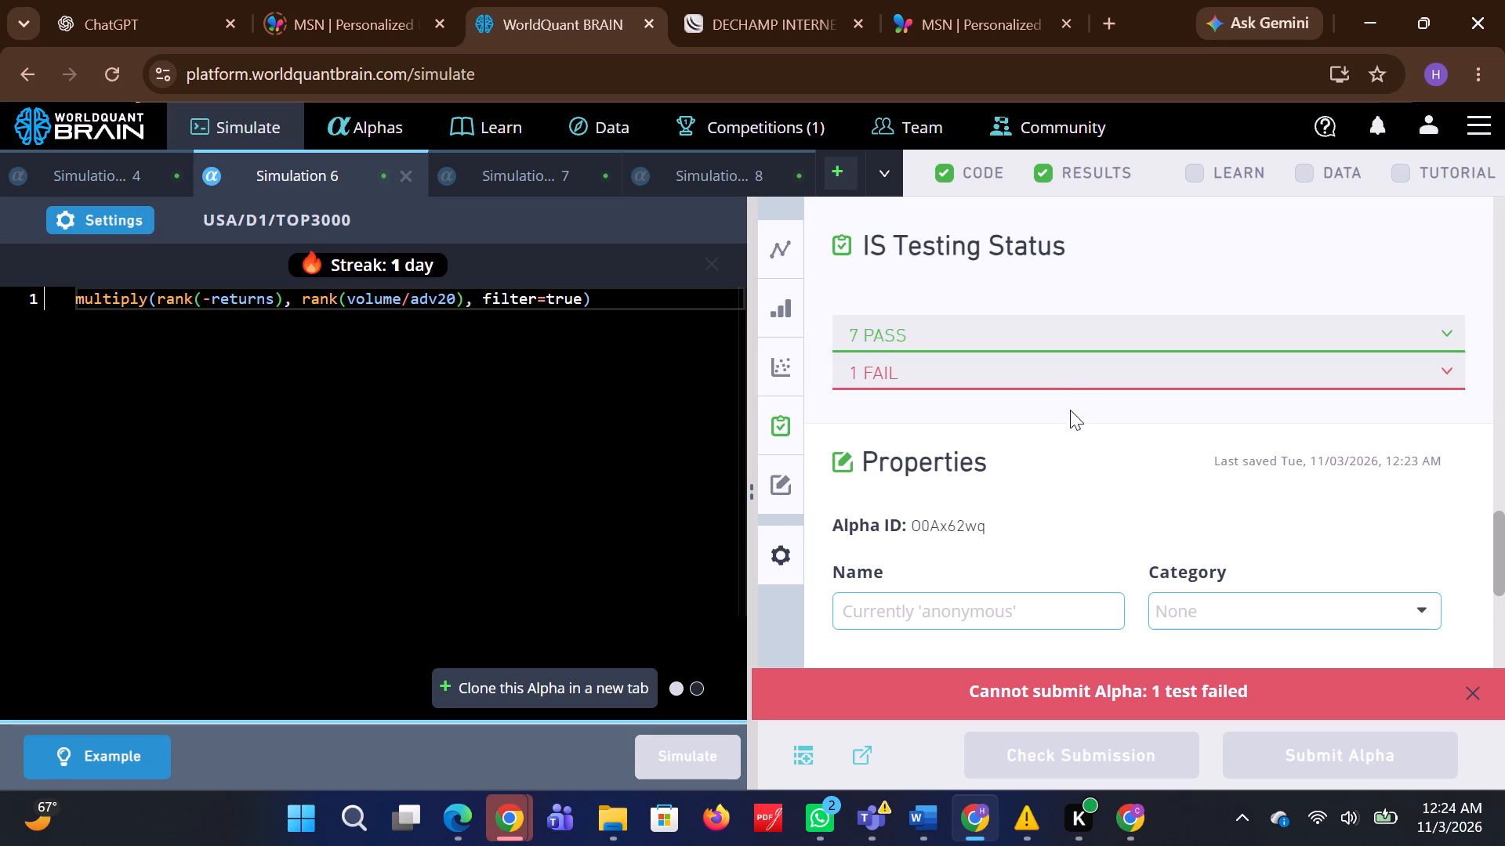
left_click(1064, 369)
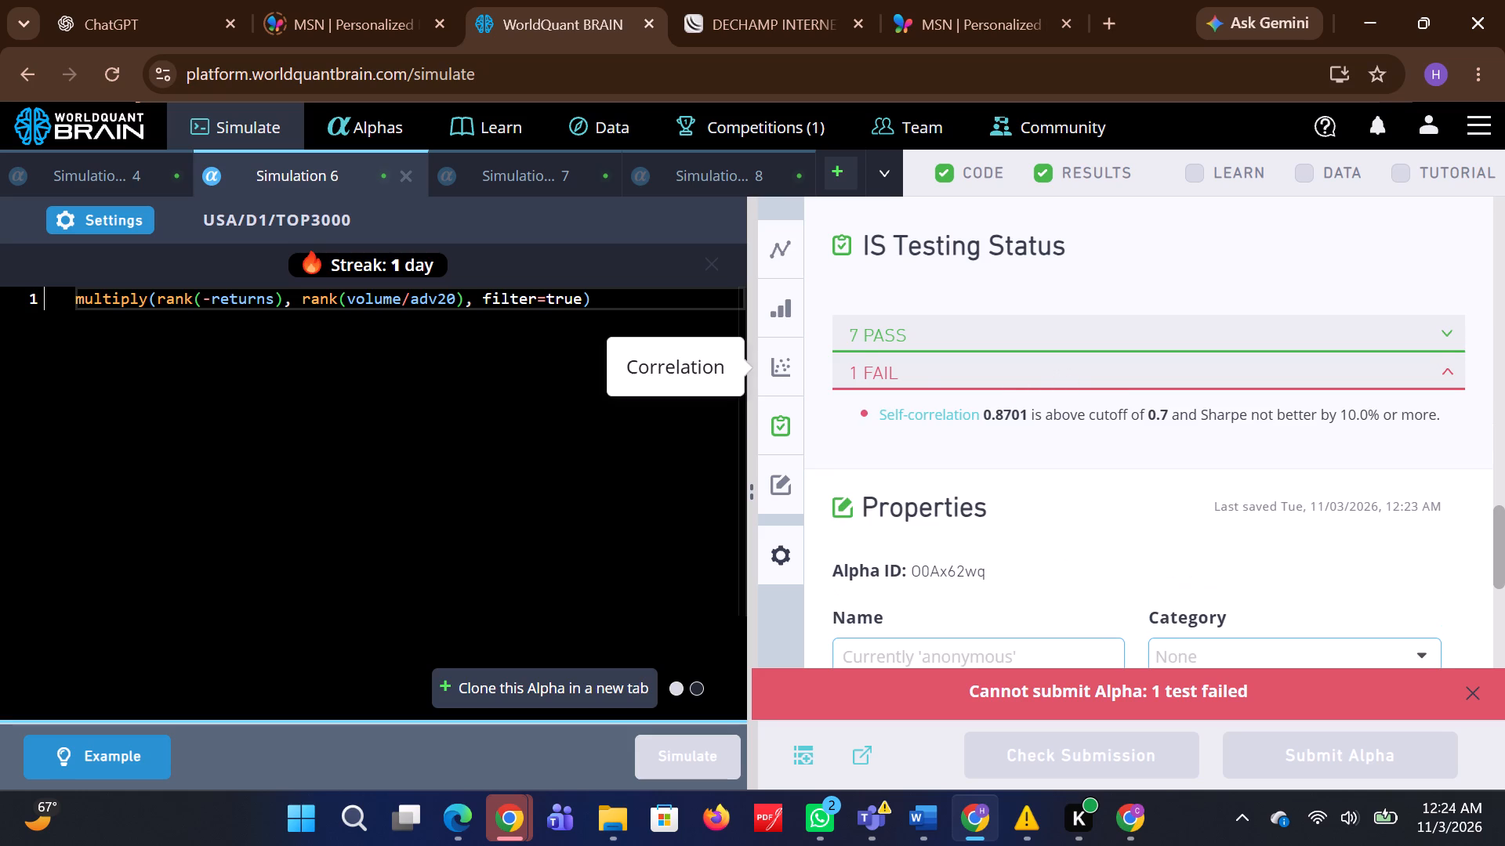
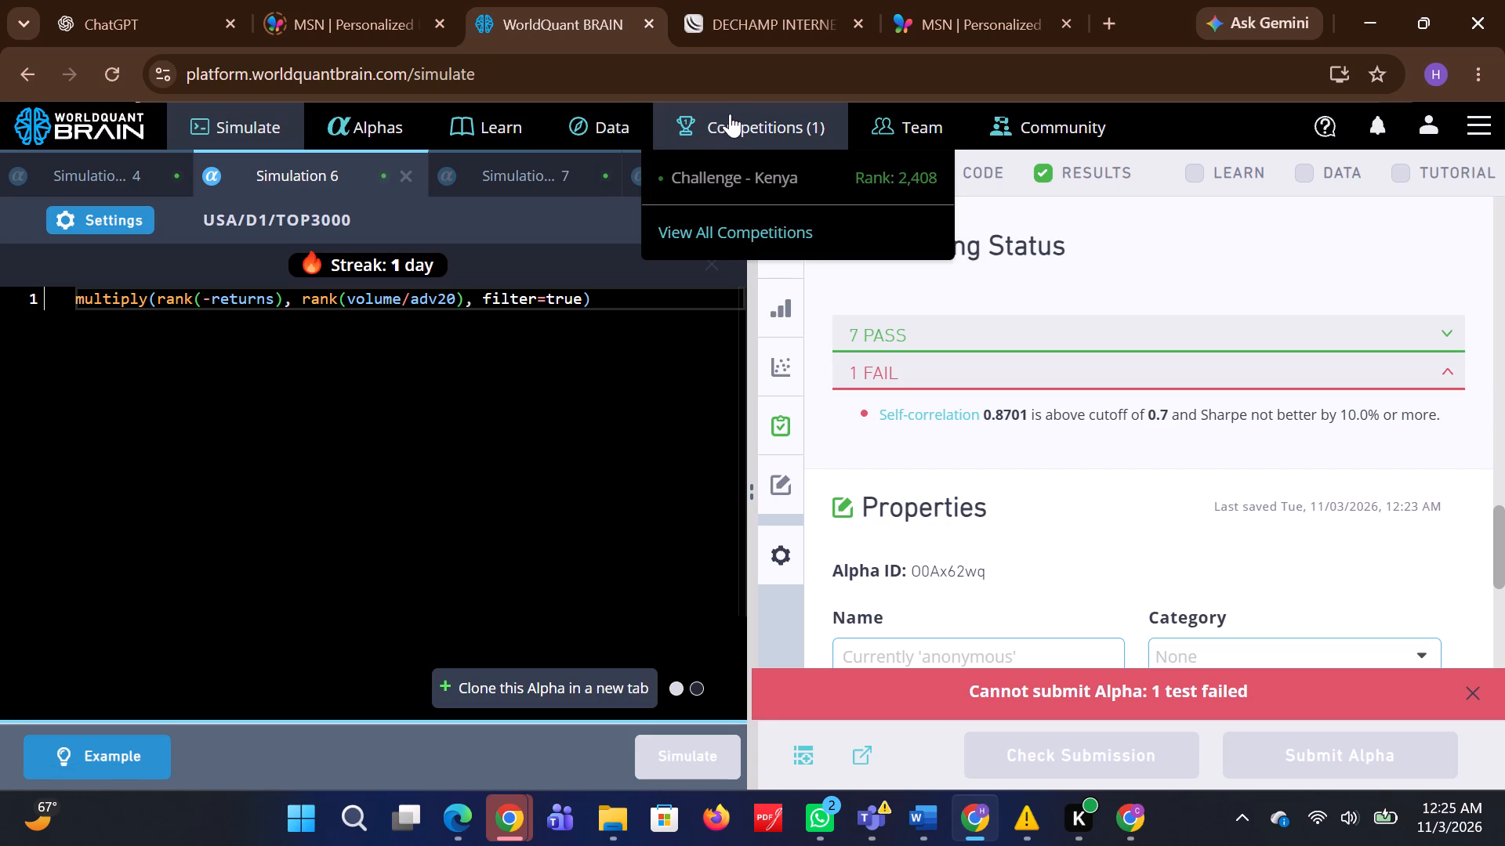
Expand the failed test's details in Simulation 7's IS testing status.
left_click(593, 176)
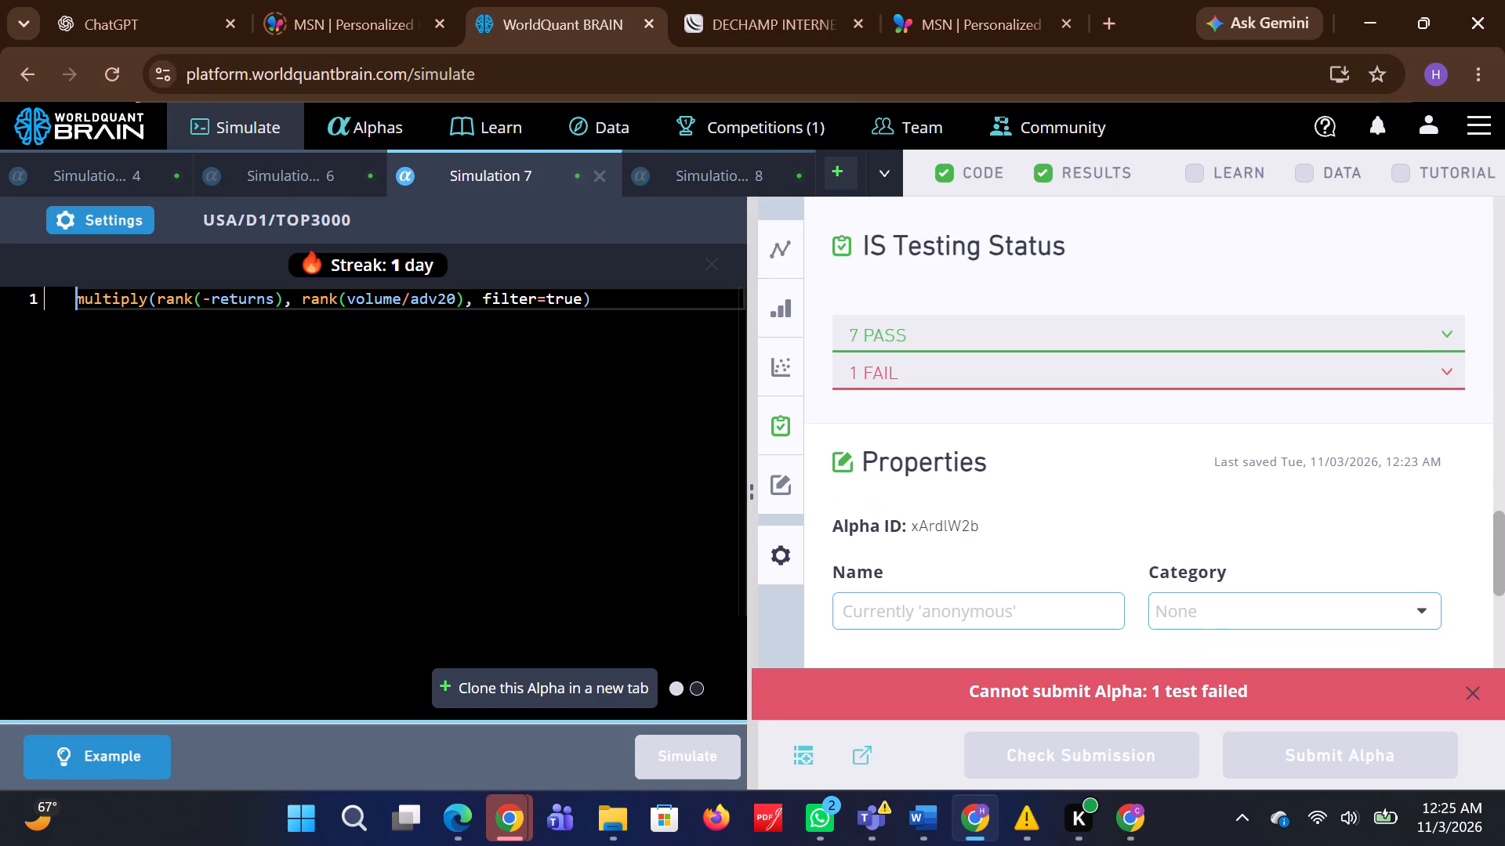
left_click(971, 365)
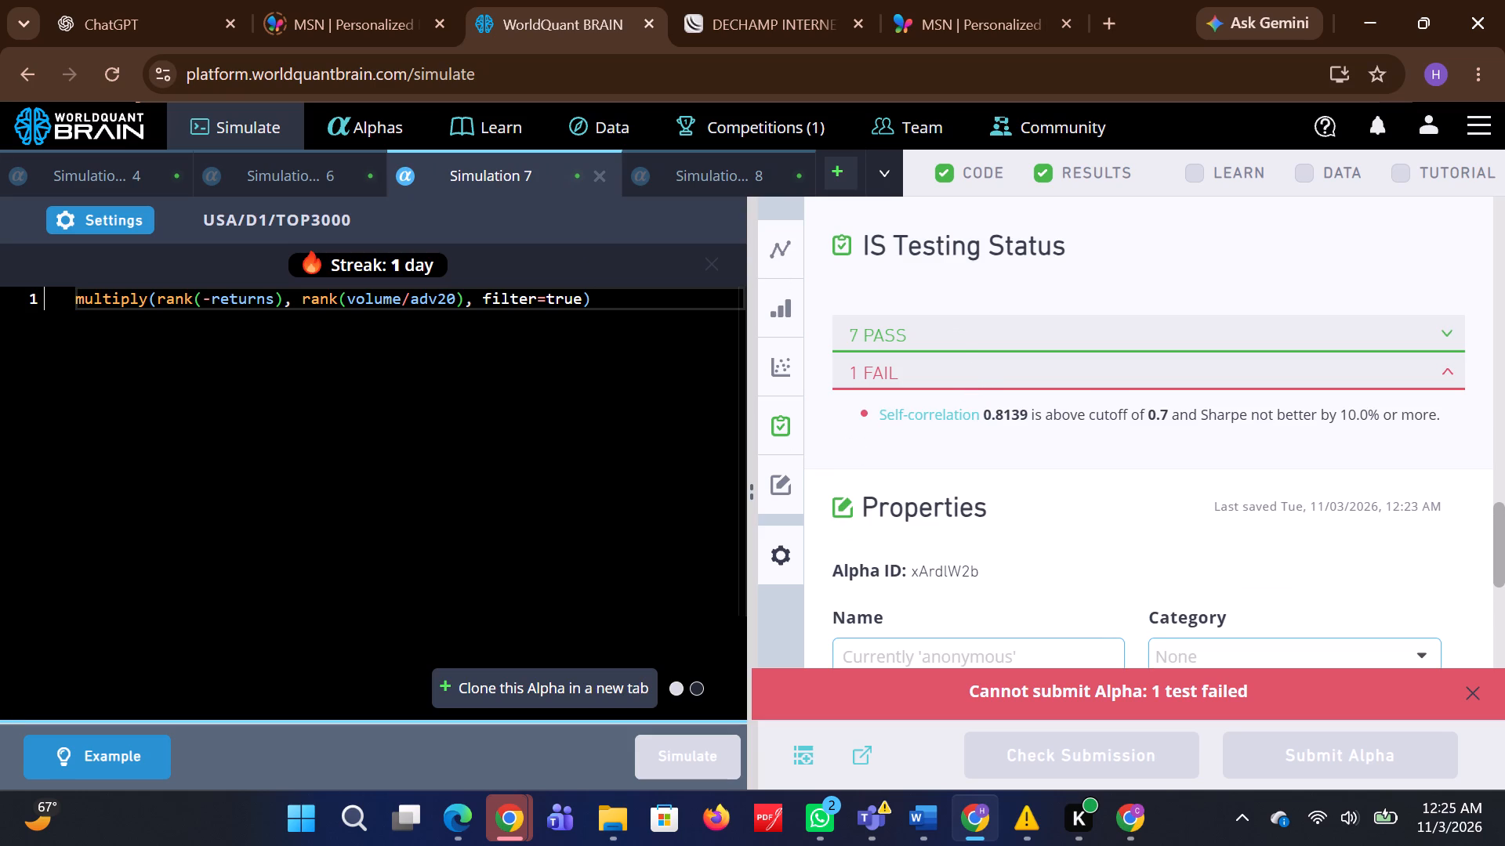
Set Simulation 7's decay to 40, apply the settings and simulate the alpha again.
left_click(117, 216)
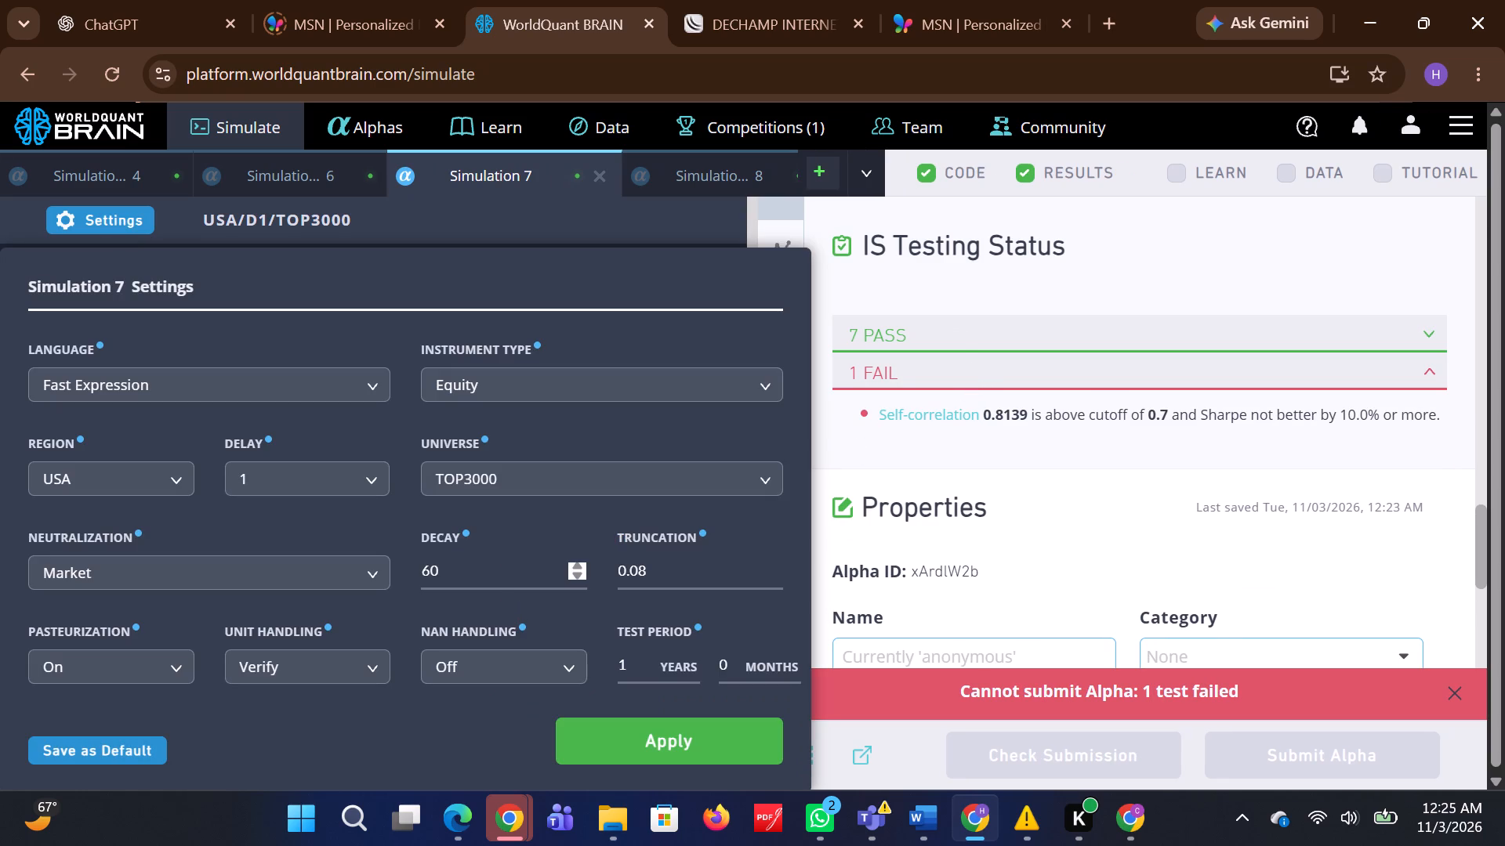
left_click(464, 562)
key("BackSpace")
key("BackSpace")
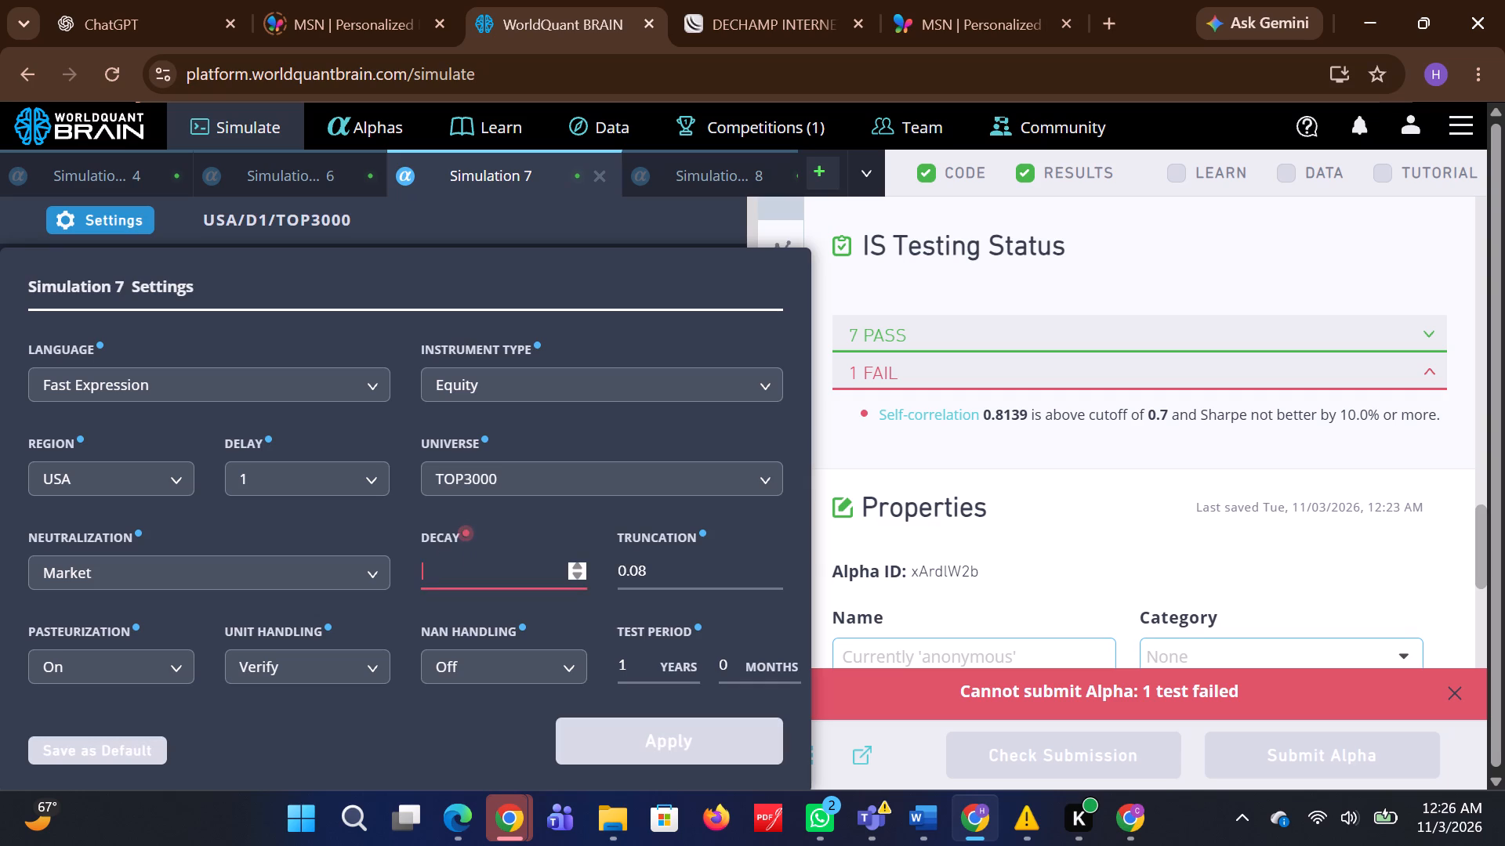
type("40")
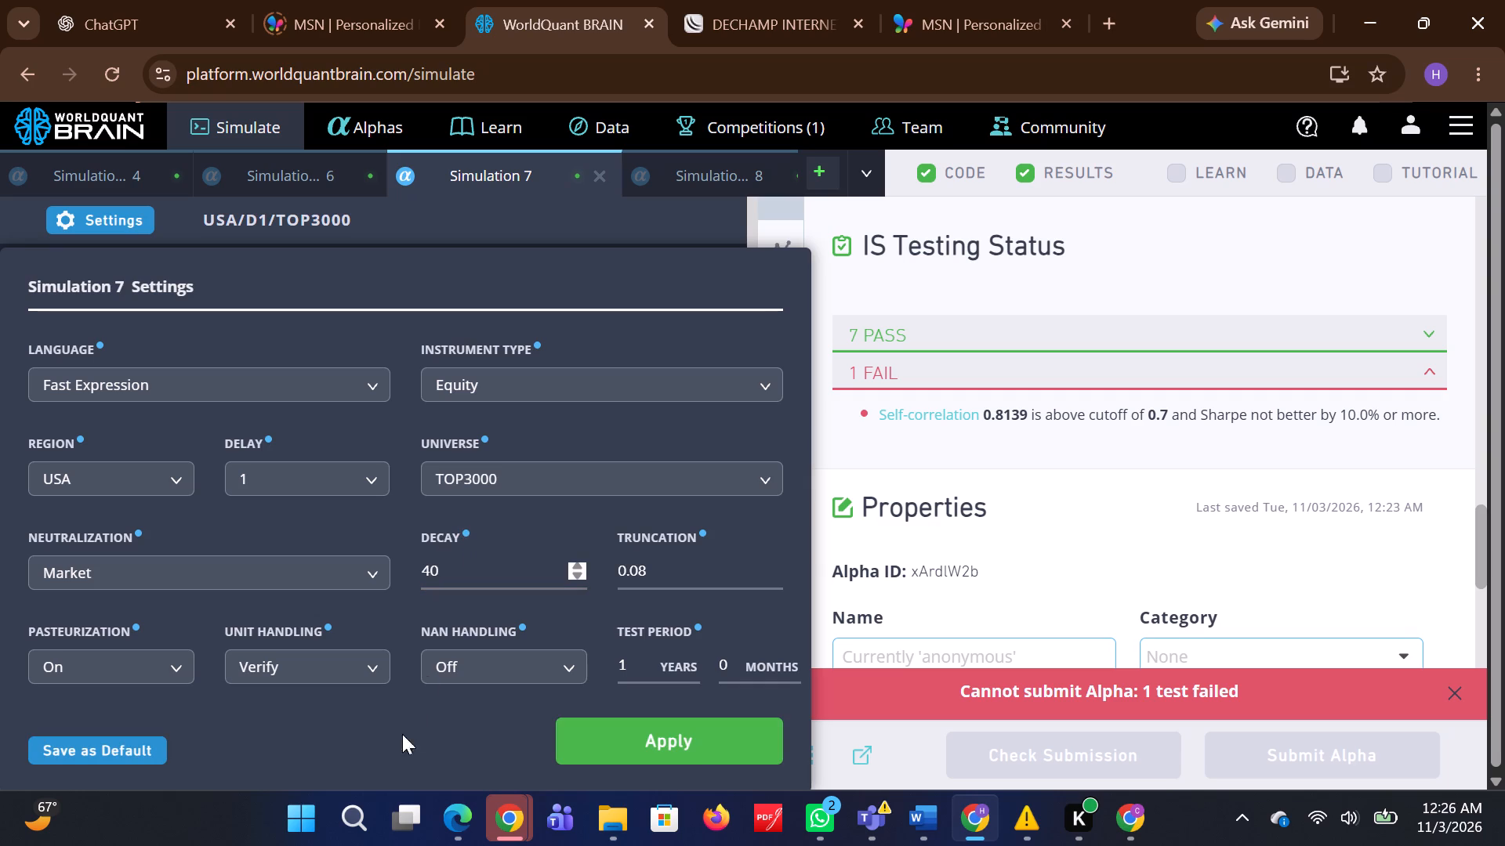
left_click(727, 728)
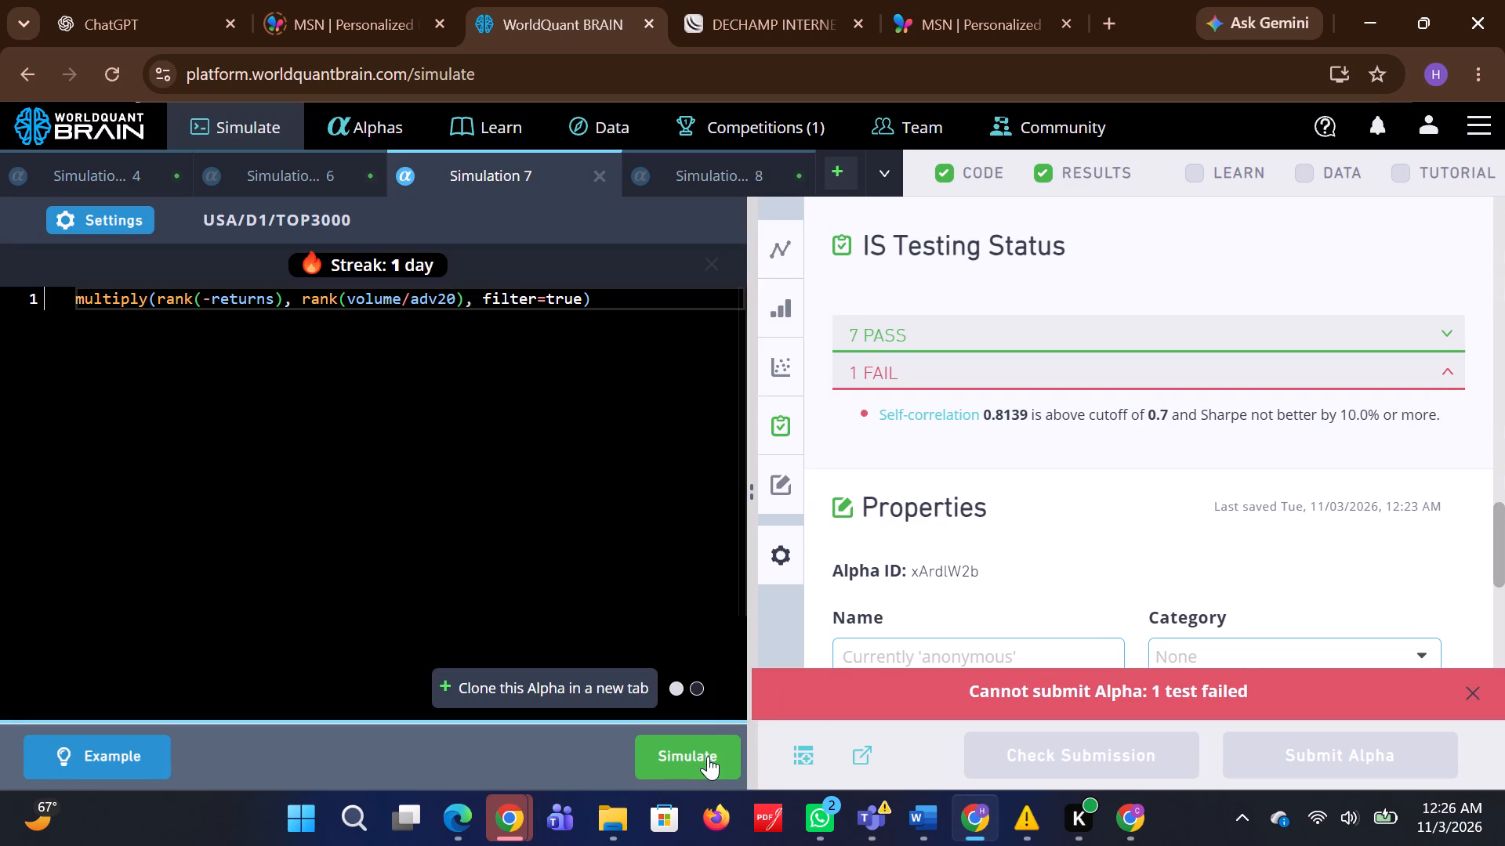
left_click(708, 756)
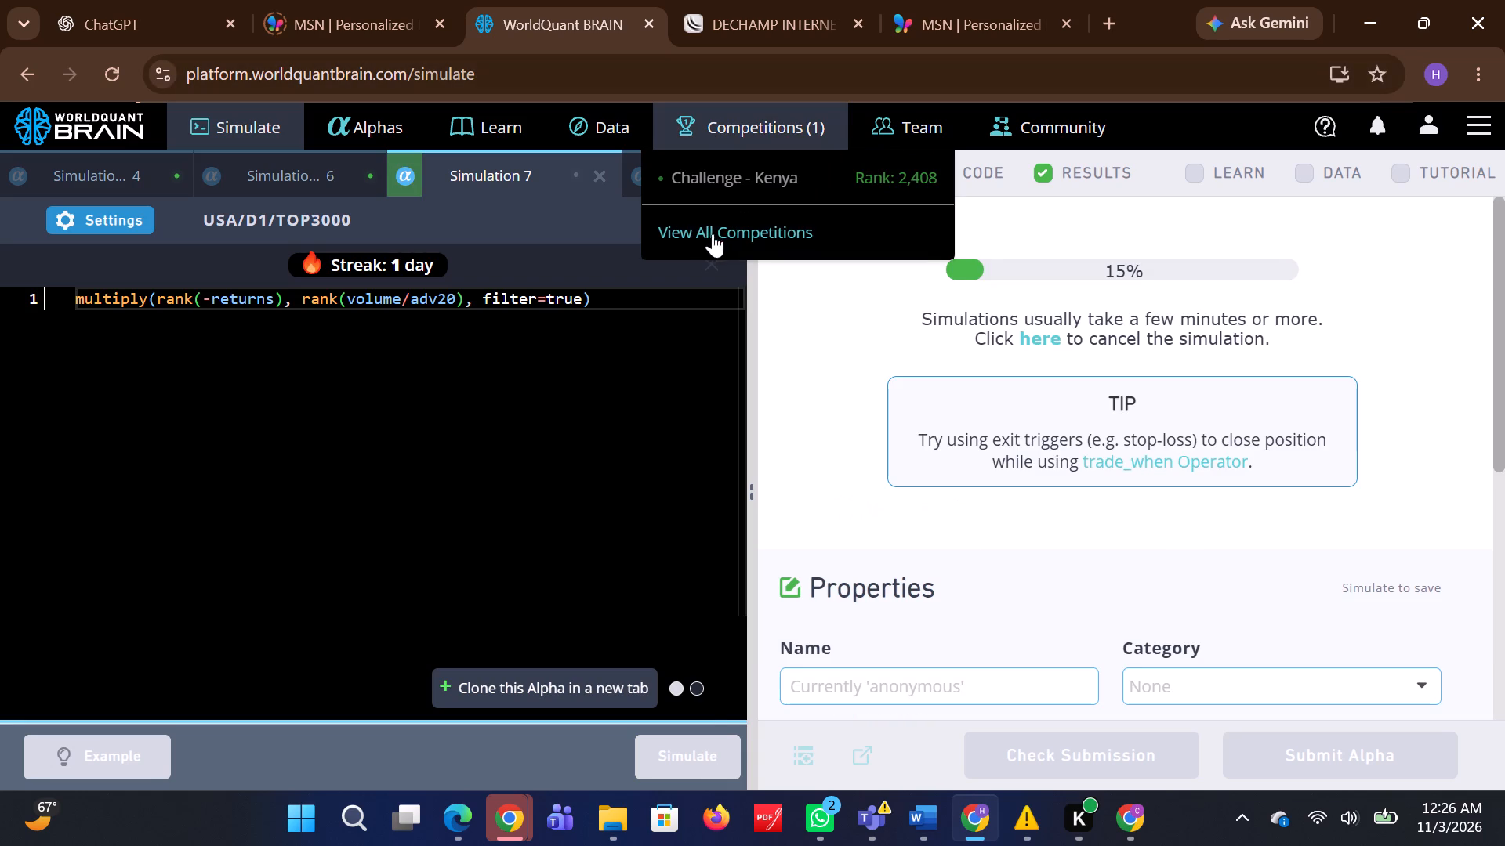
left_click(623, 417)
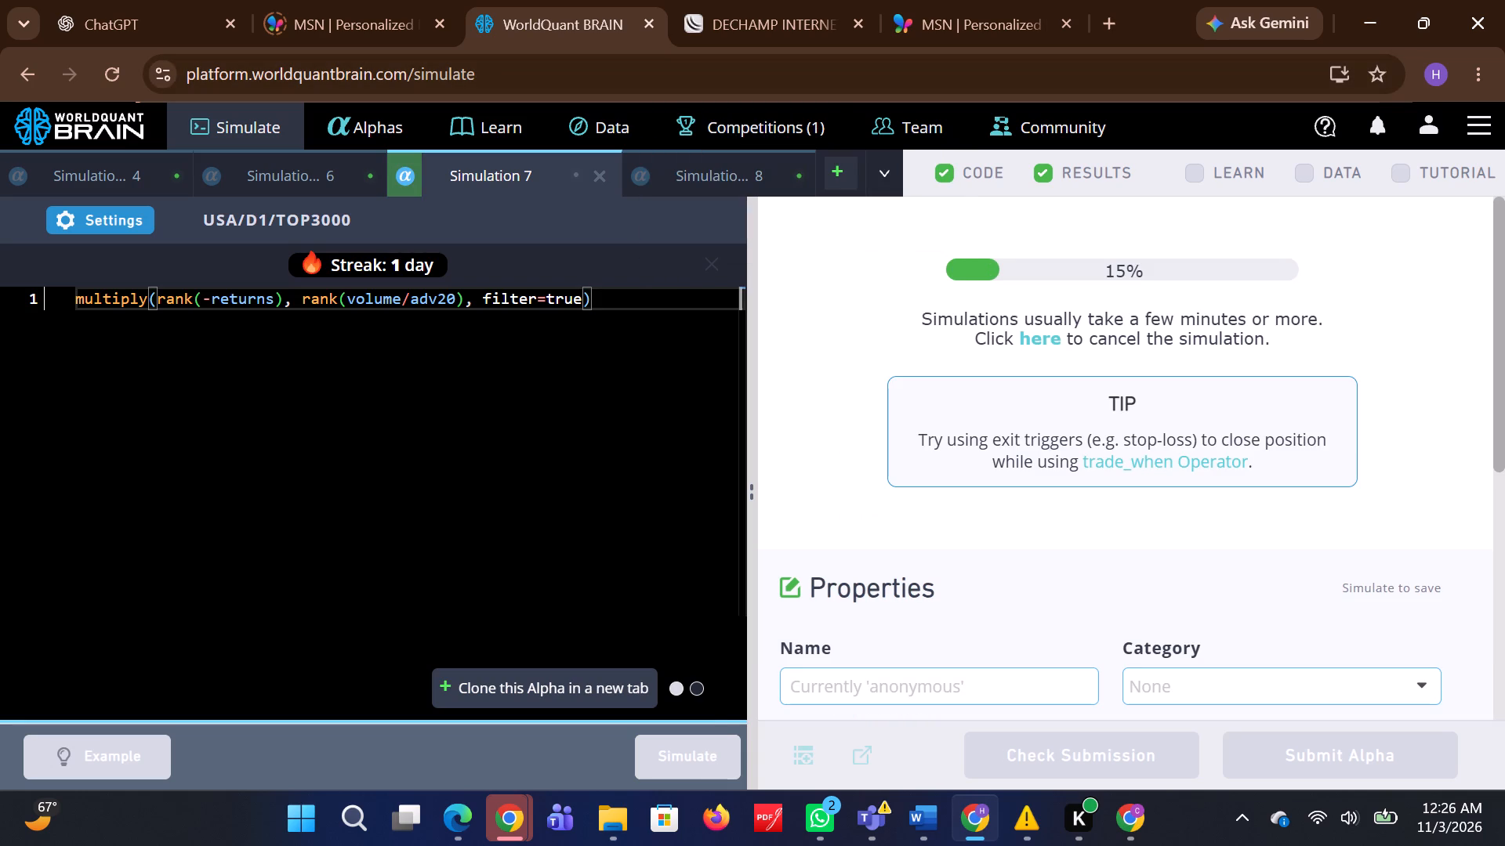
Set Simulation 8's decay to 40, apply the settings and simulate the alpha again.
left_click(652, 179)
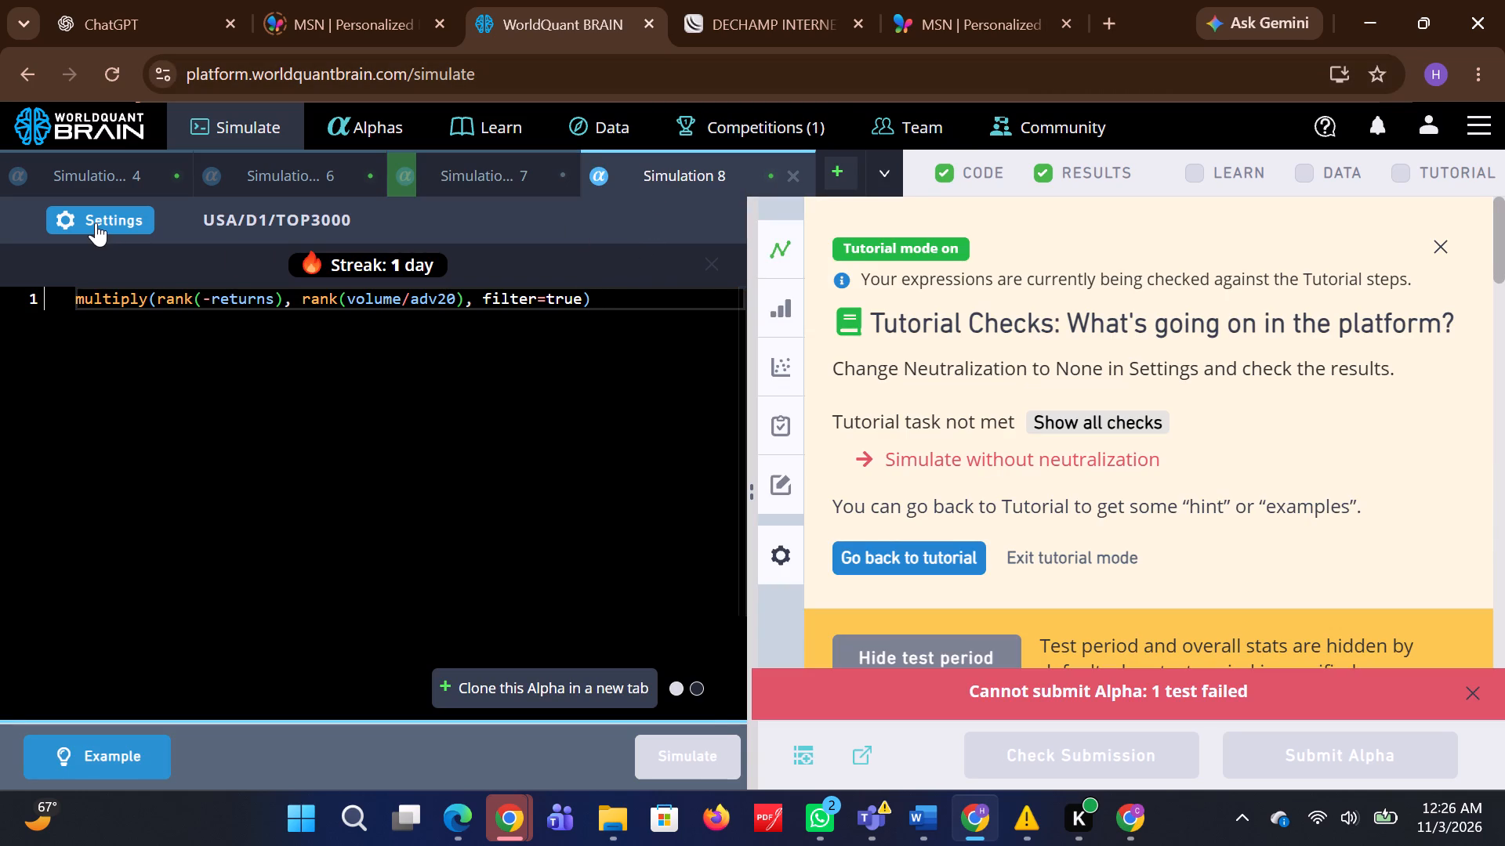
left_click(96, 222)
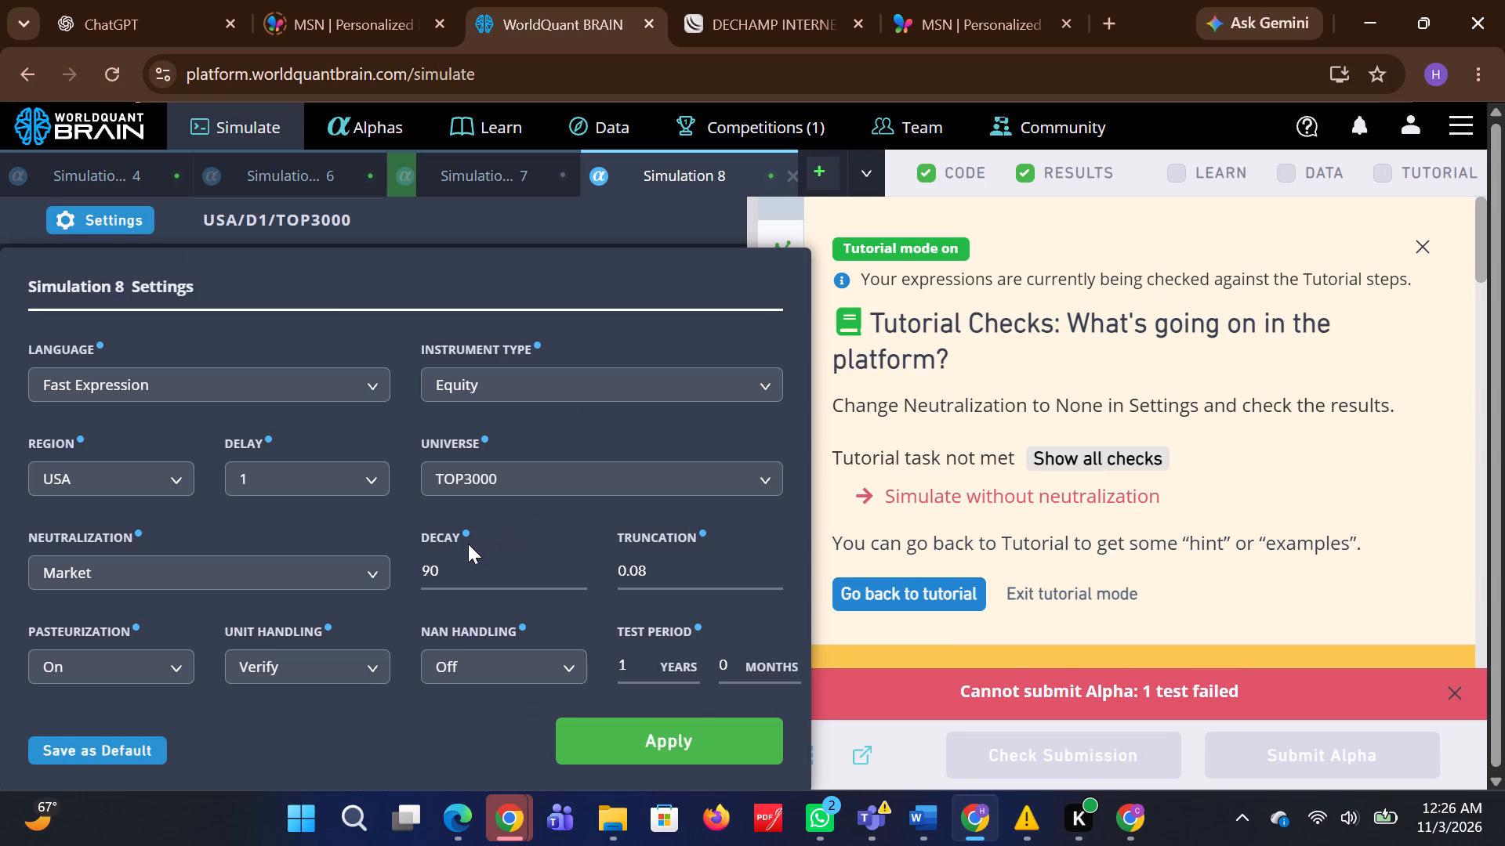
left_click(468, 544)
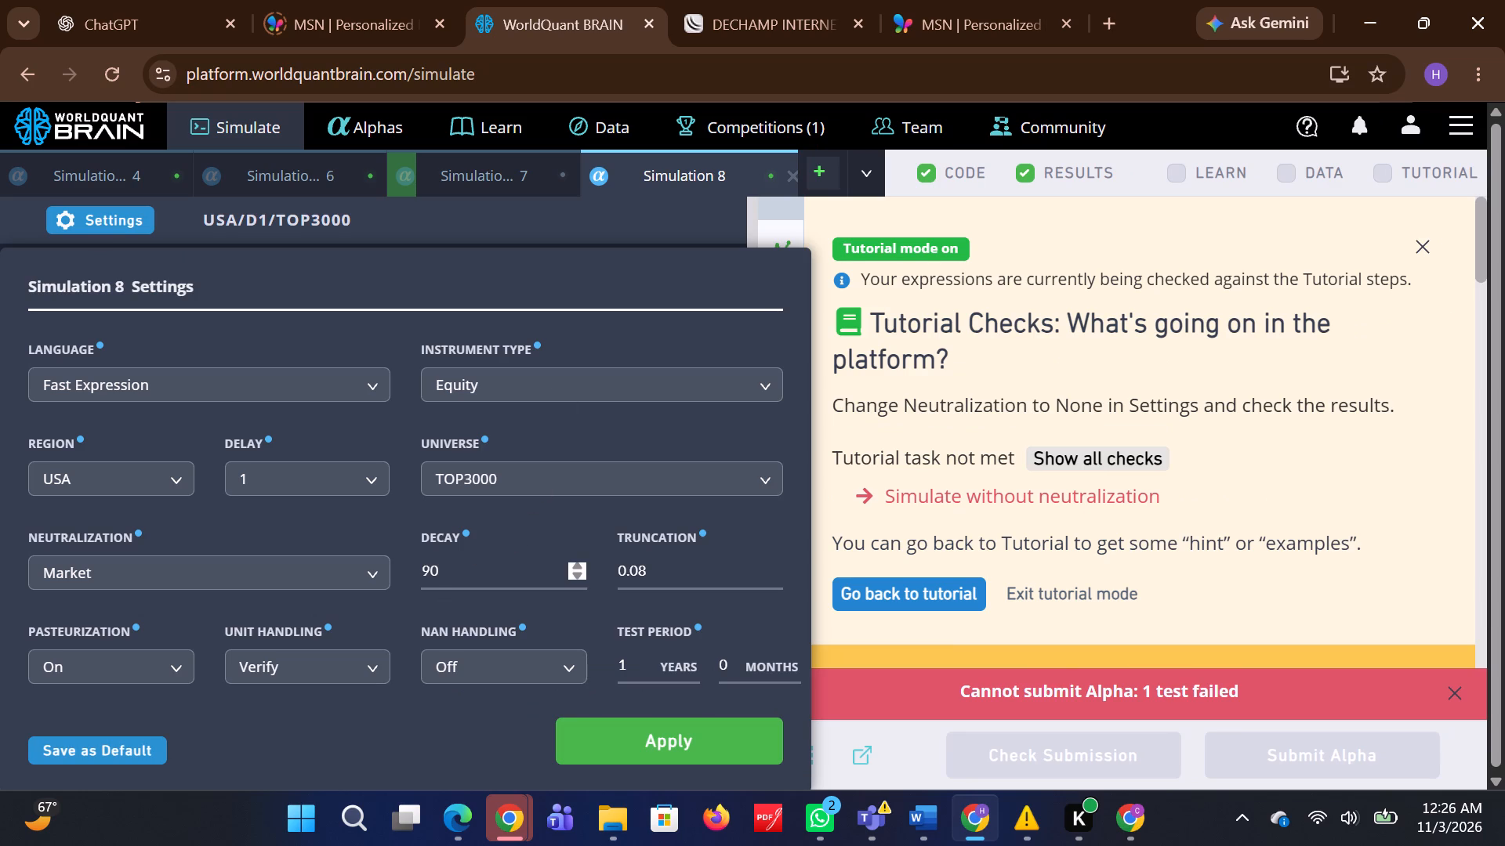
left_click(439, 565)
key("BackSpace")
key("BackSpace")
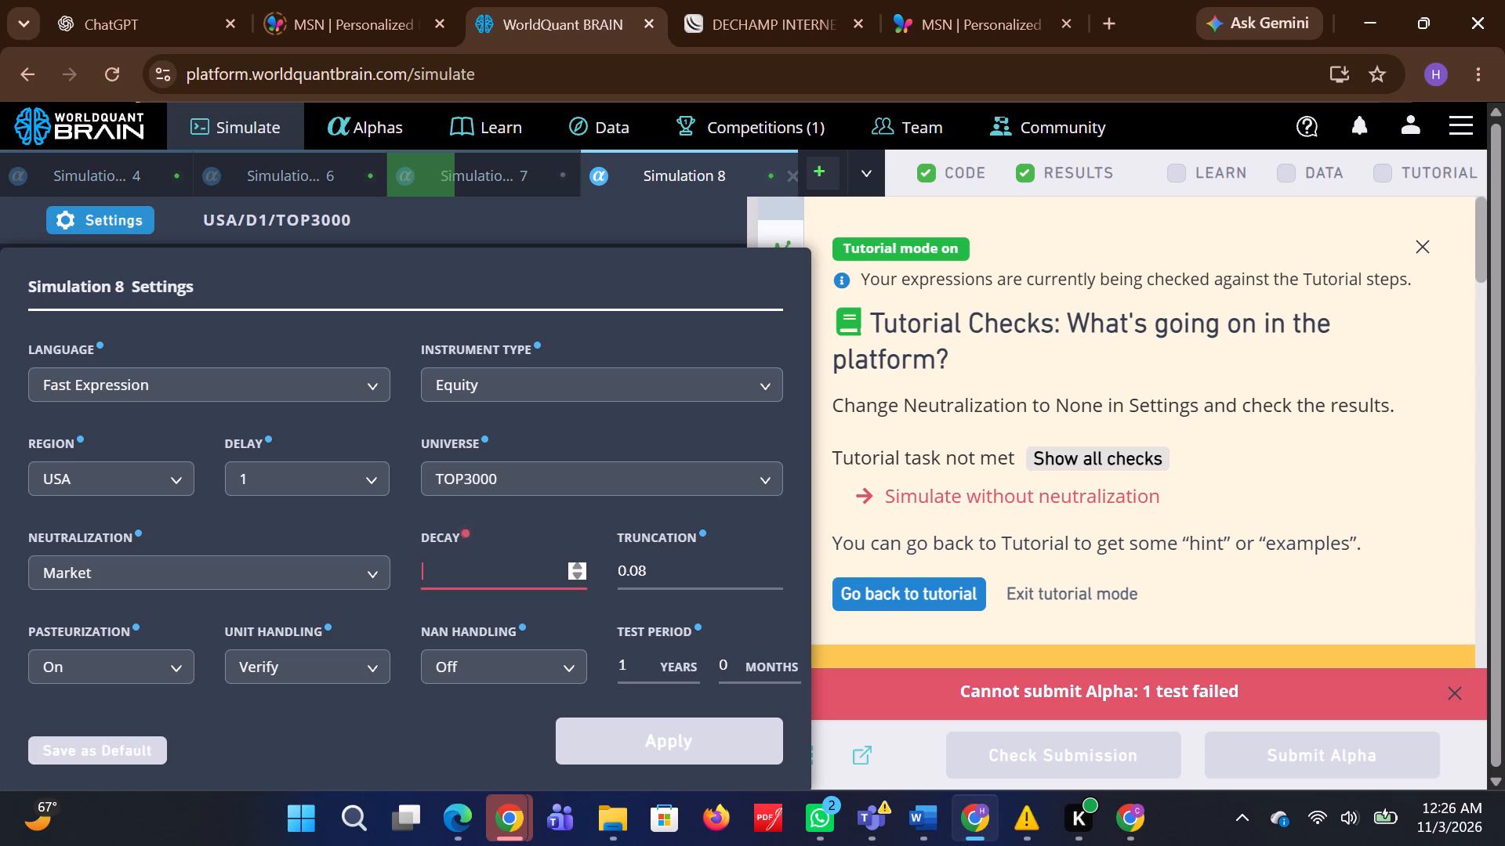
key("4")
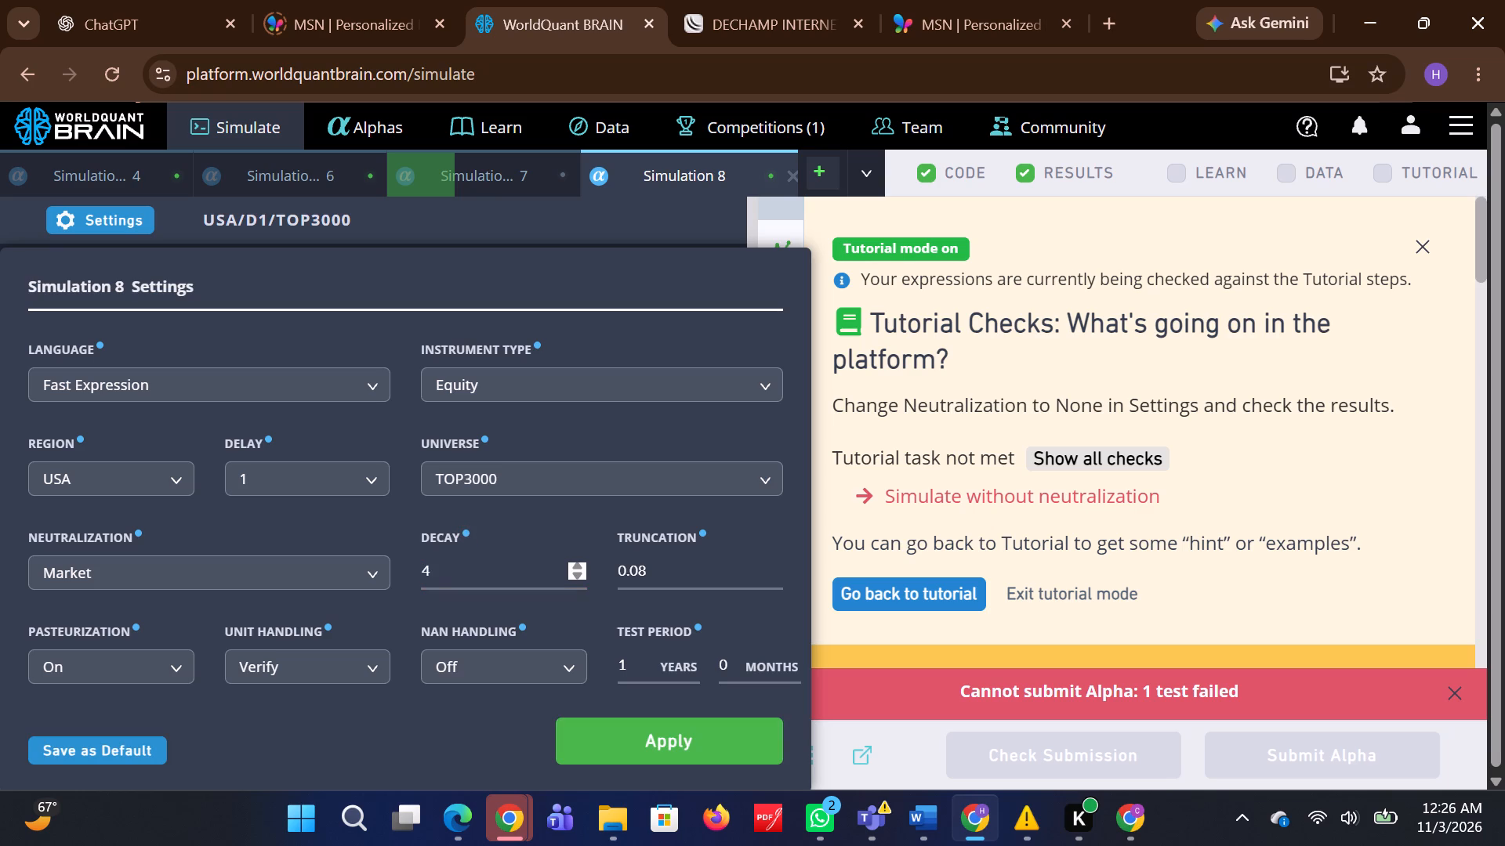
key("0")
left_click(624, 744)
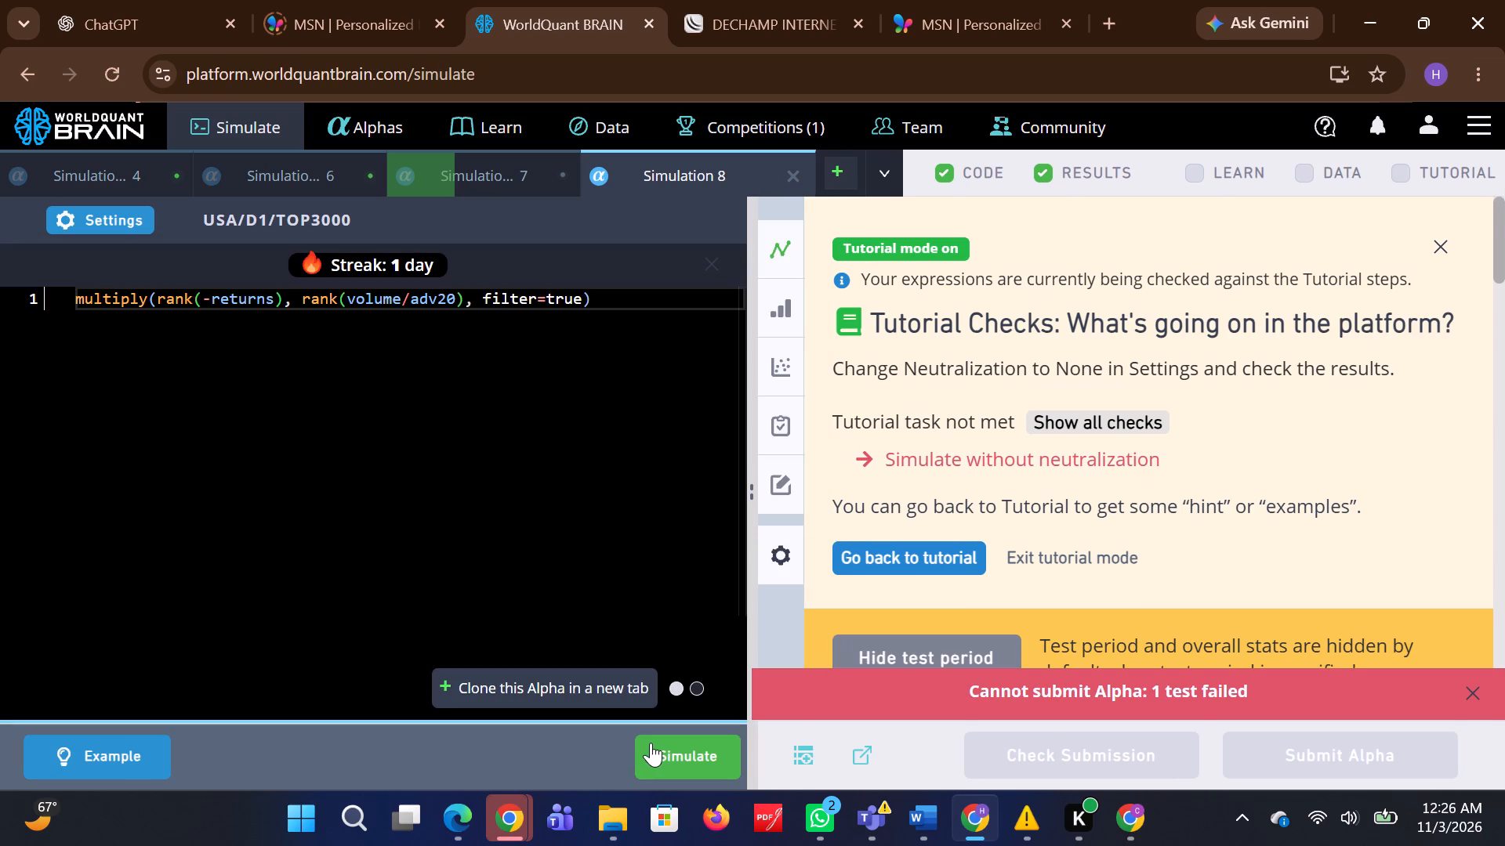
left_click(651, 743)
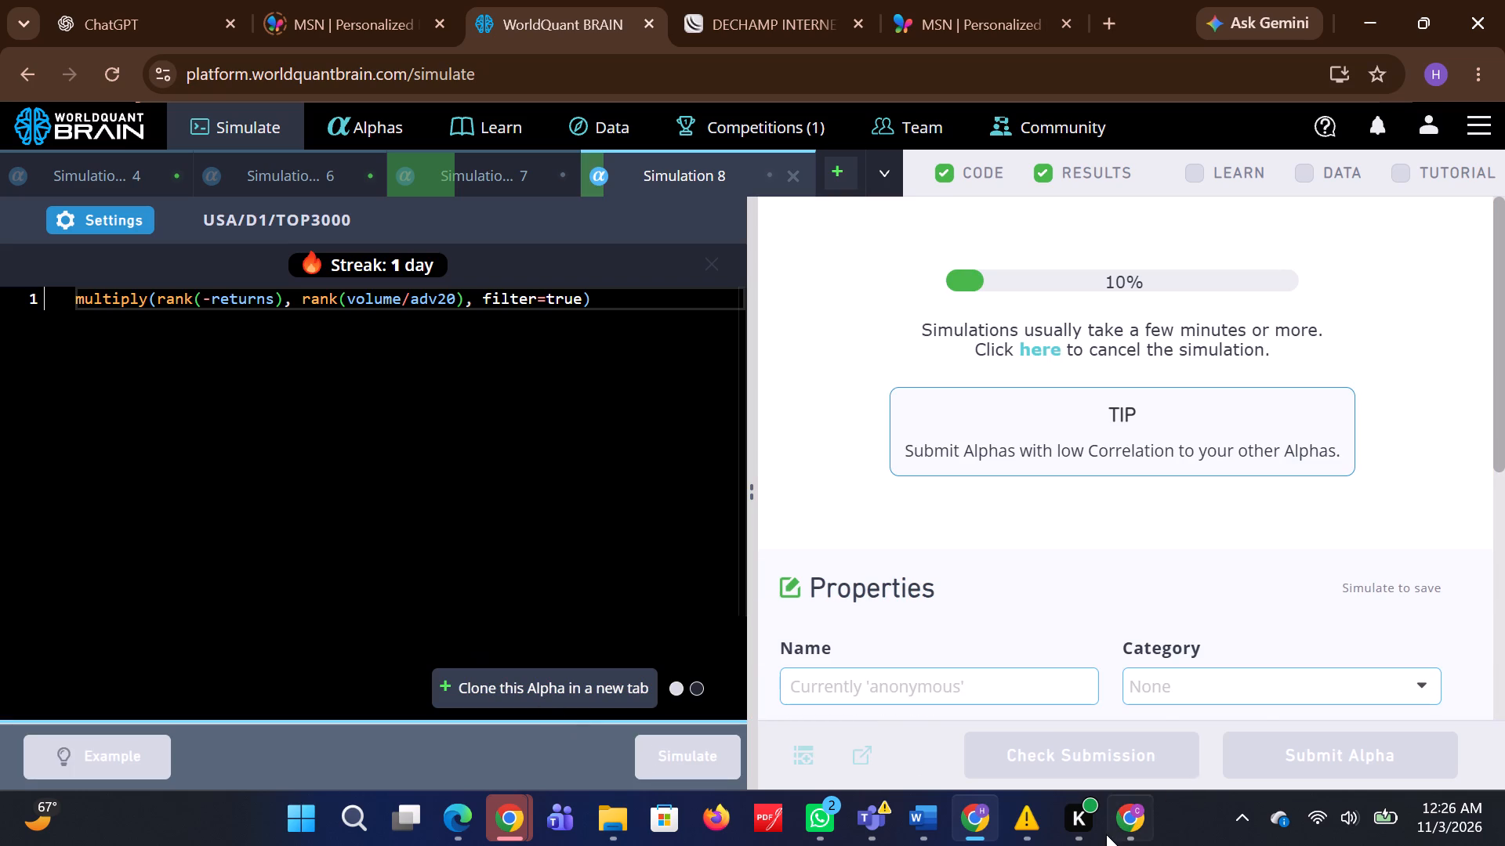
In the other Chrome profile's window, reveal Simulation 10's test period, run its submission check and expand the failed test's details.
left_click(1128, 834)
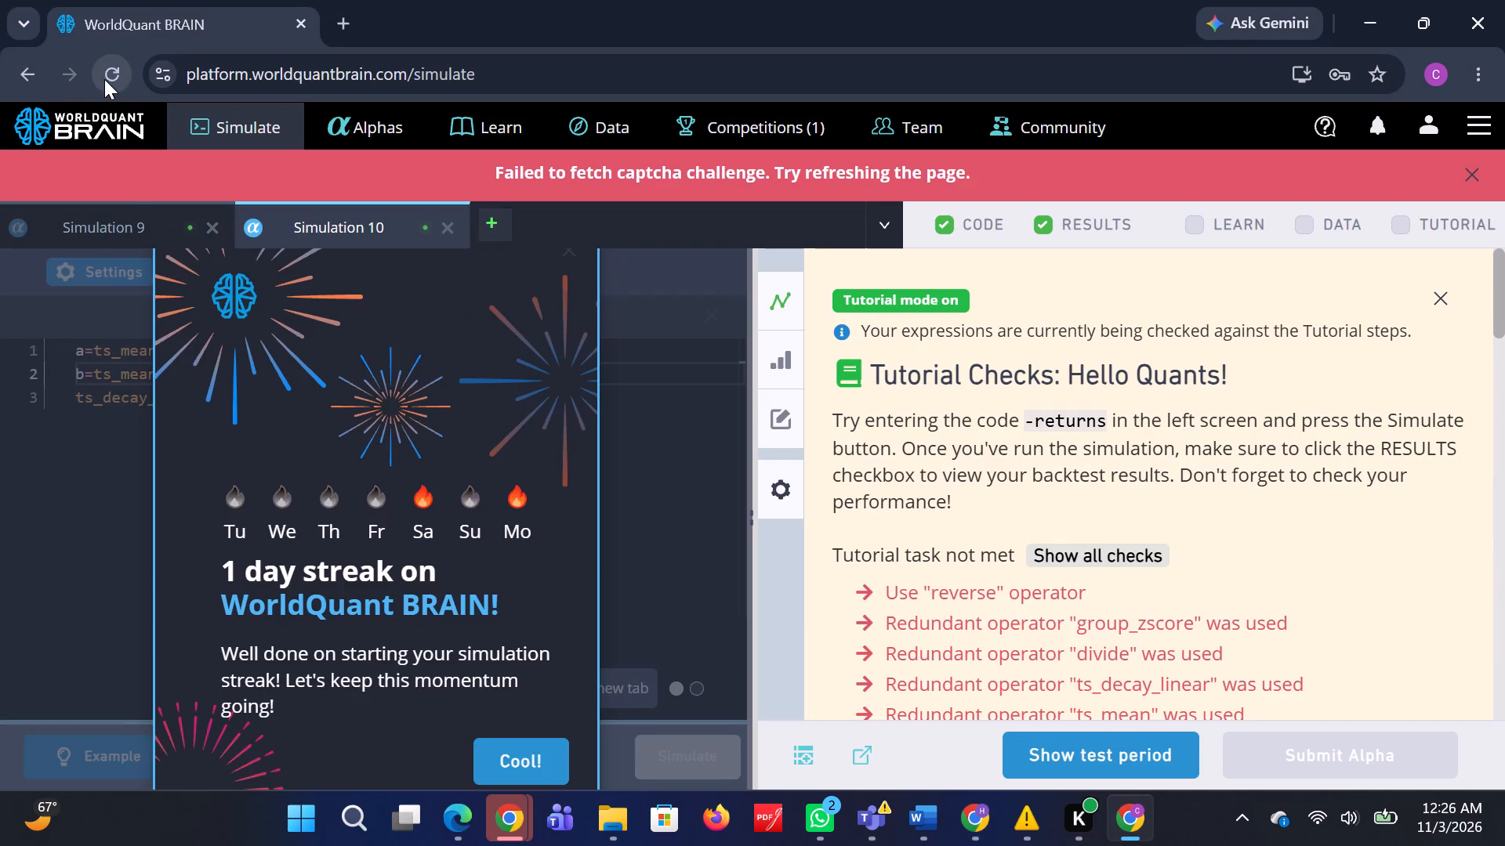
left_click(520, 757)
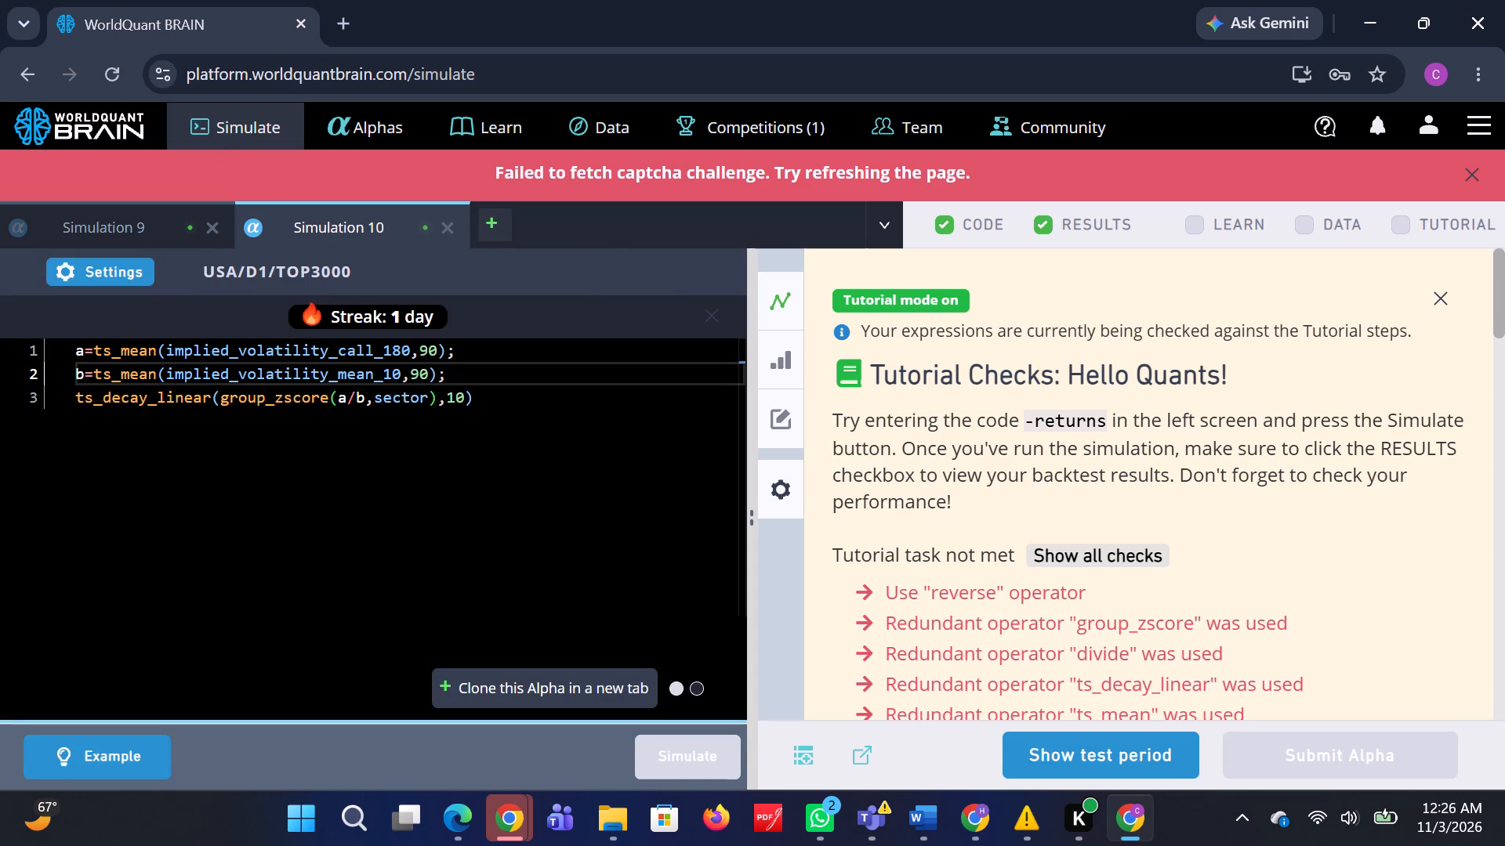
left_click(1052, 752)
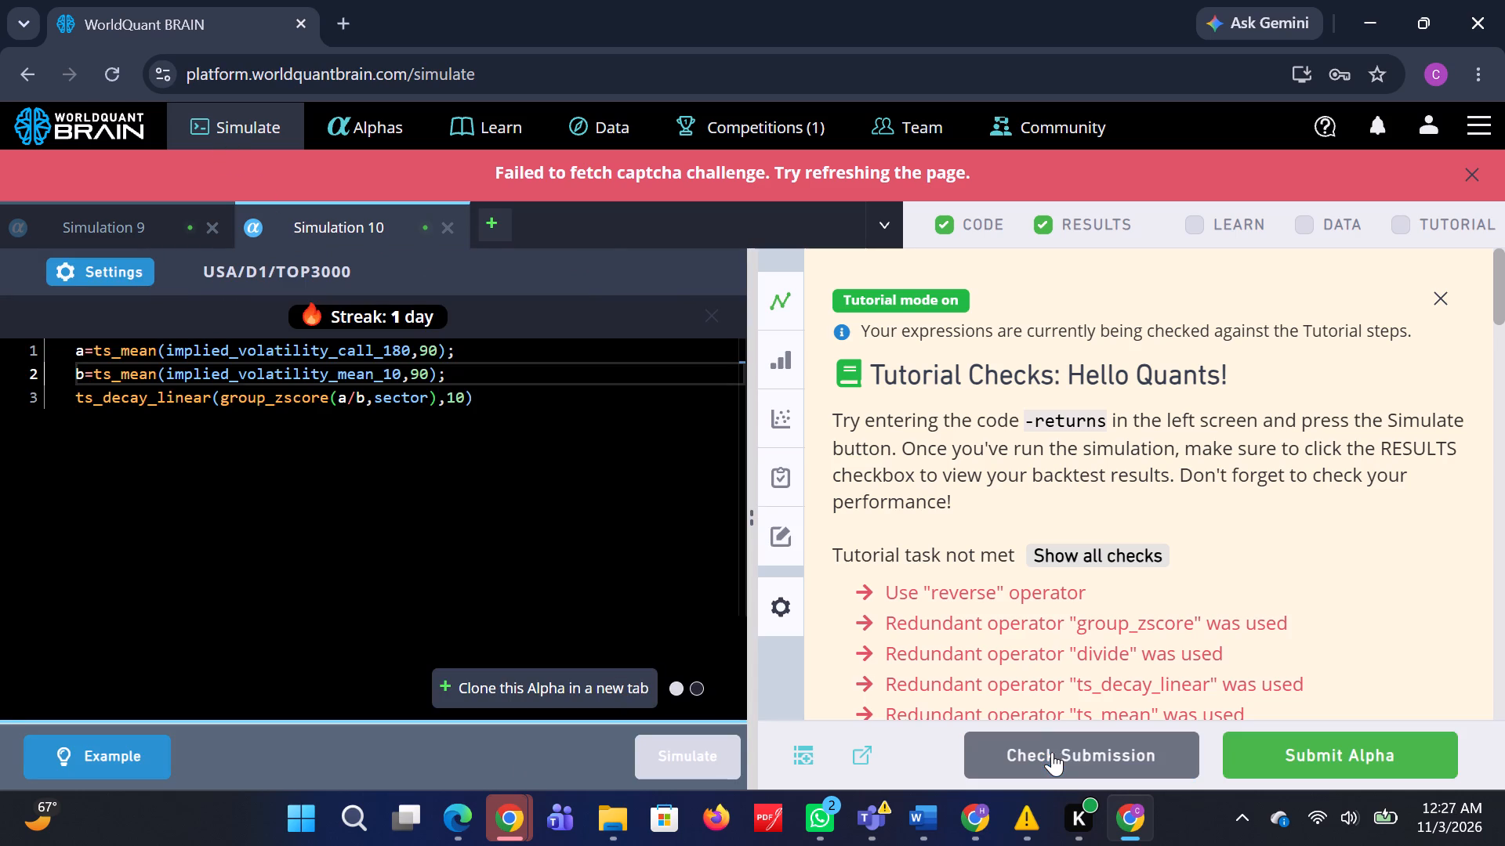
left_click(1080, 739)
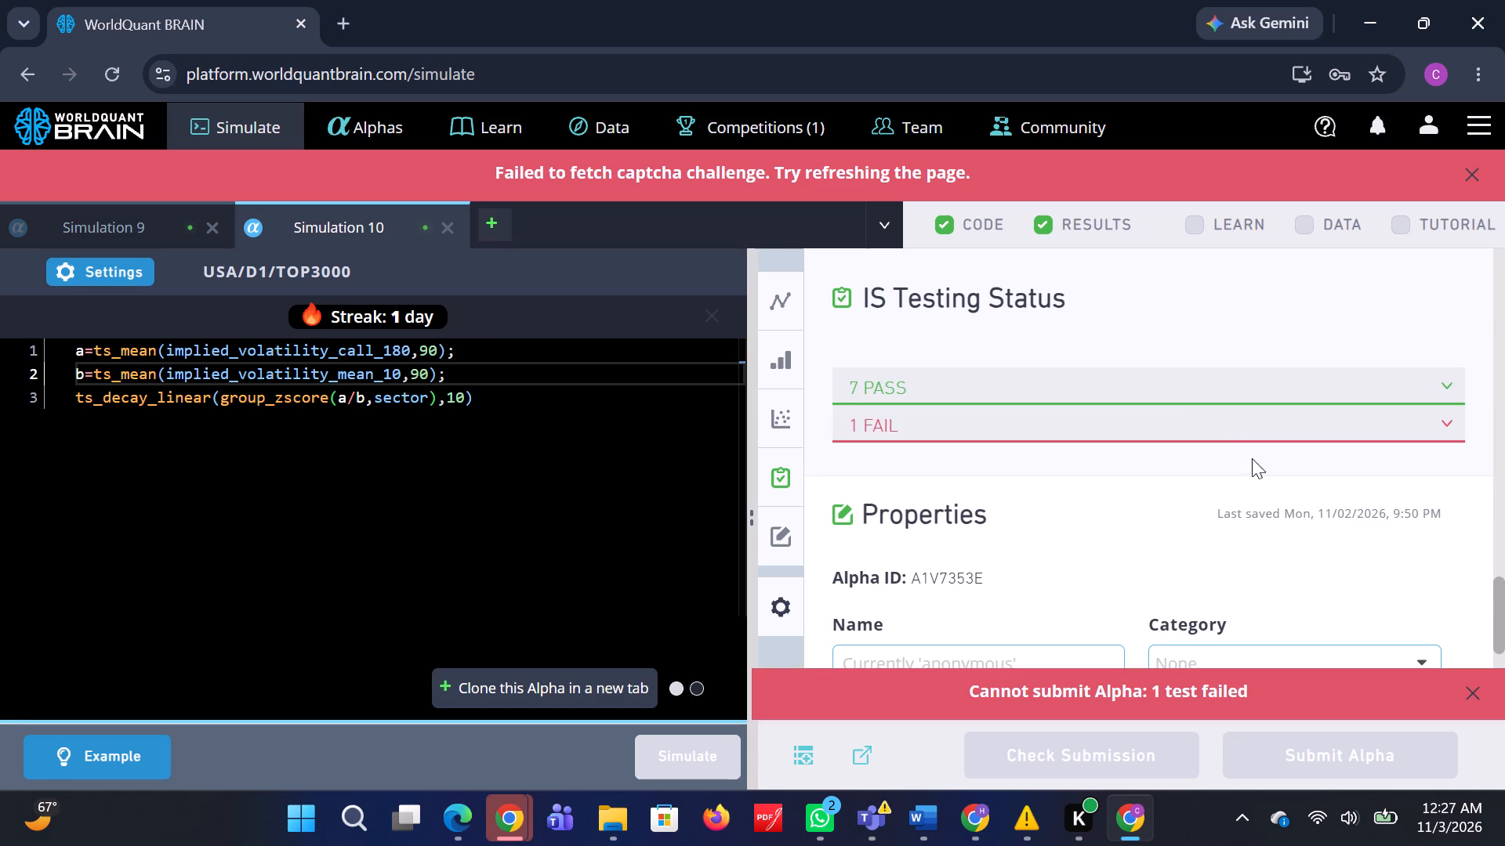
left_click(1194, 422)
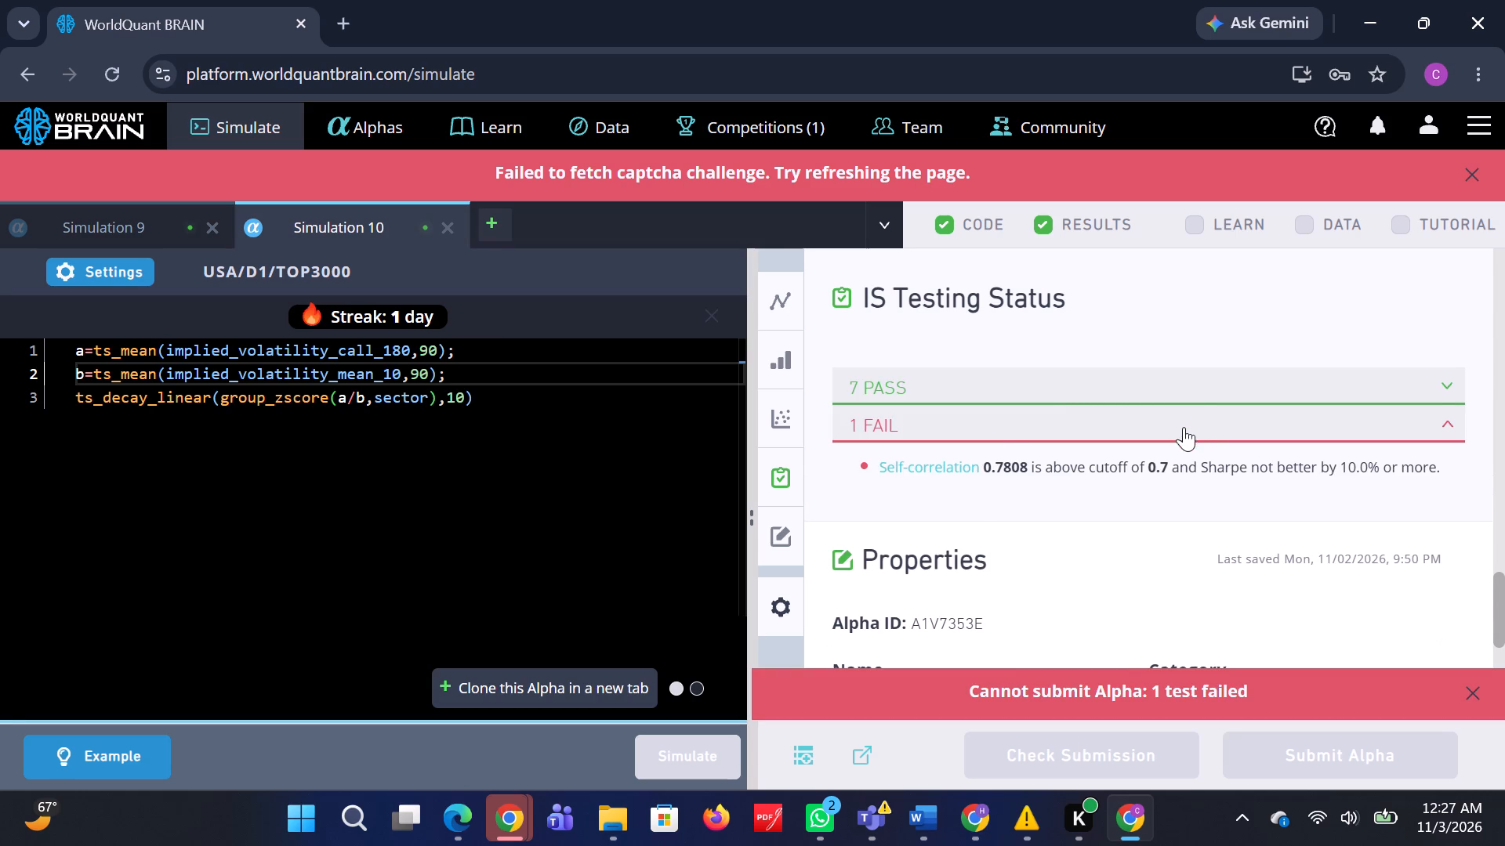
Change the lookback of both ts_mean lines in Simulation 10 to 100 and simulate the alpha.
left_click(427, 348)
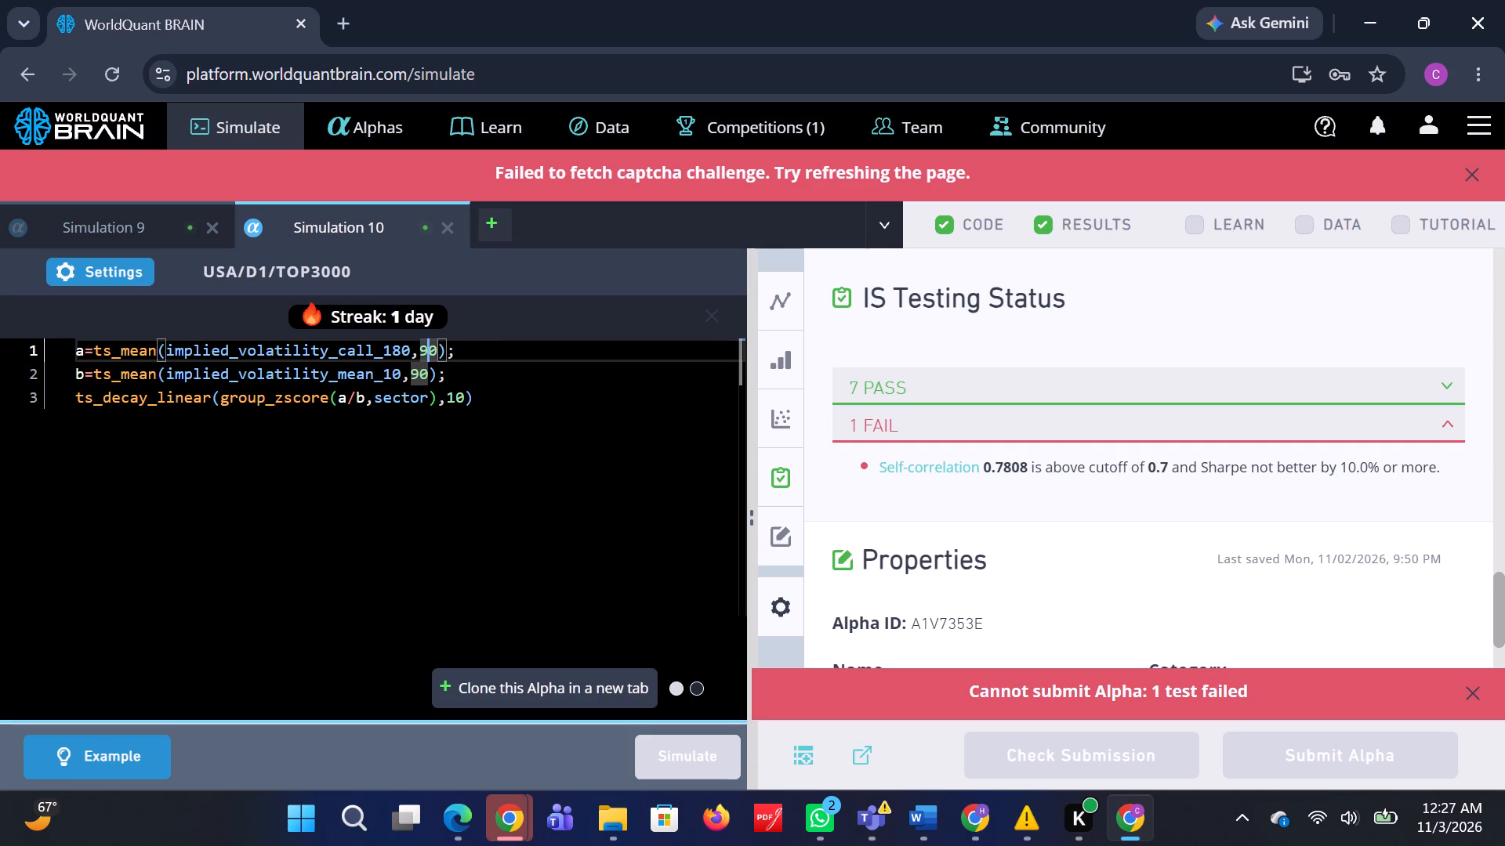
key("BackSpace")
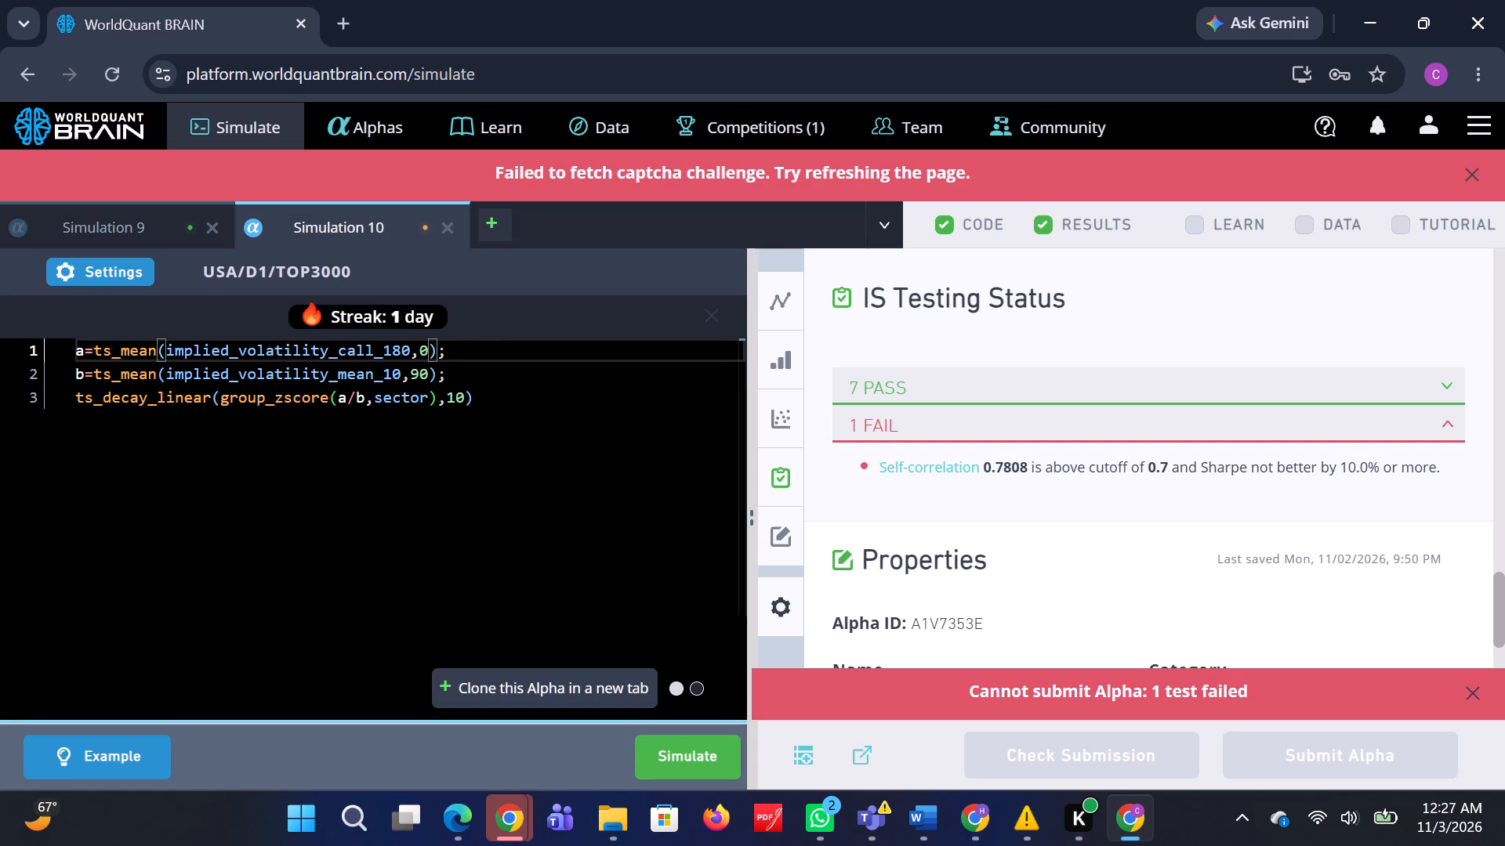
key("1")
key("0")
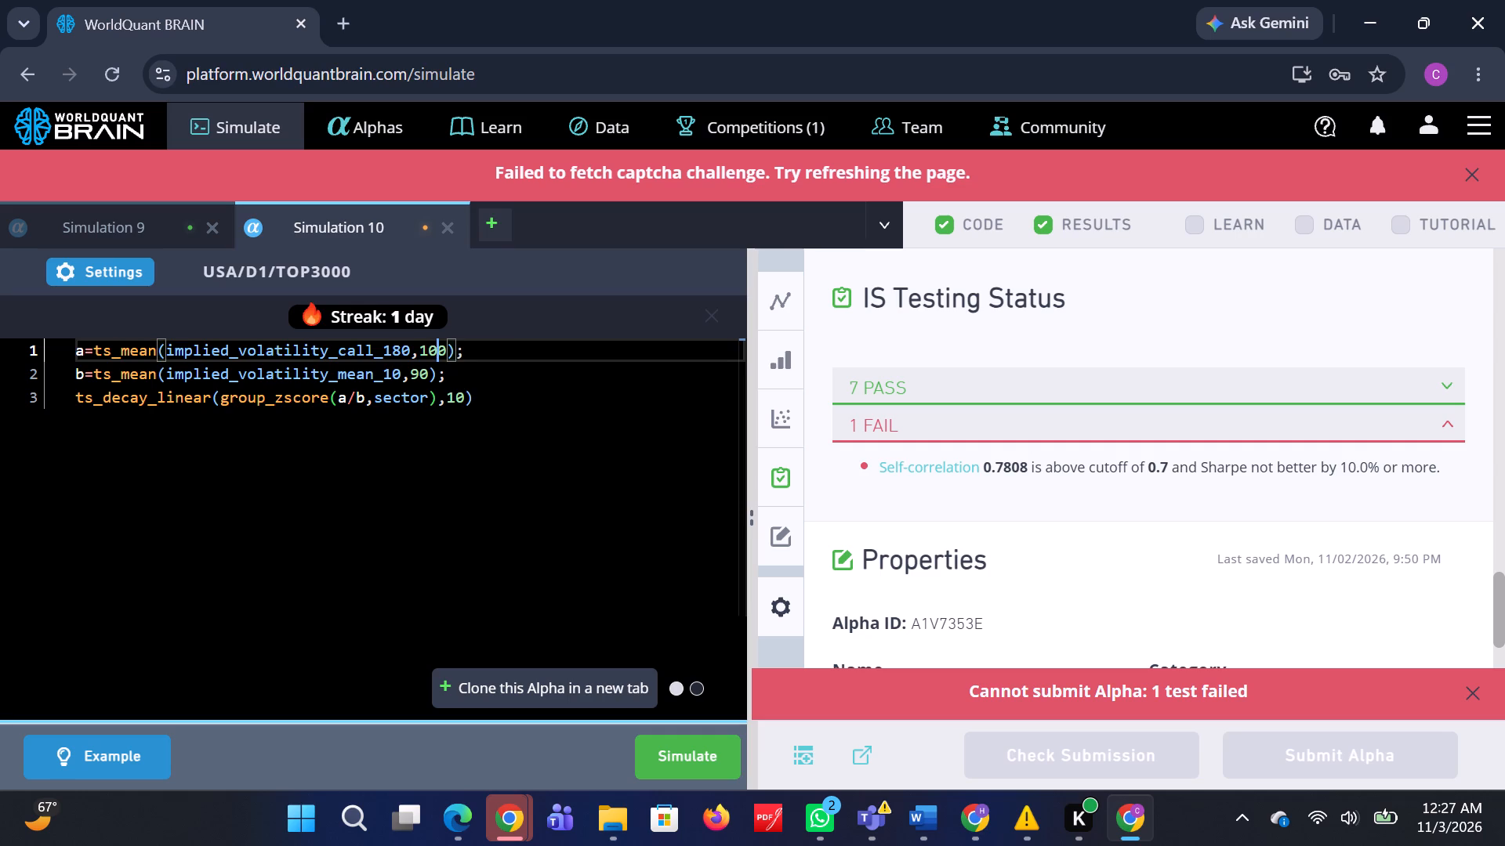
left_click(419, 371)
key("BackSpace")
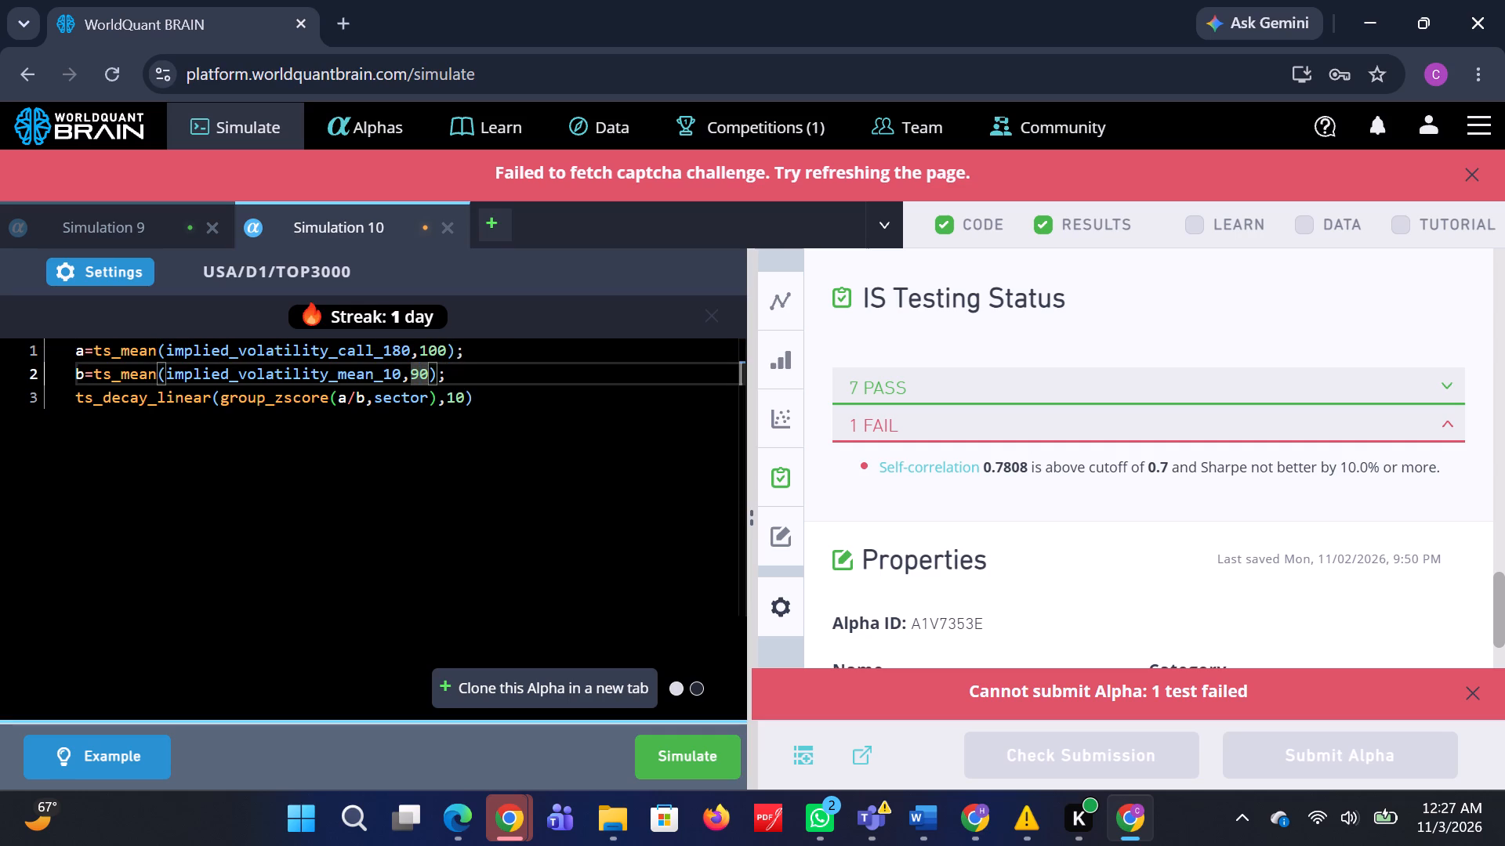
type("10")
left_click(708, 750)
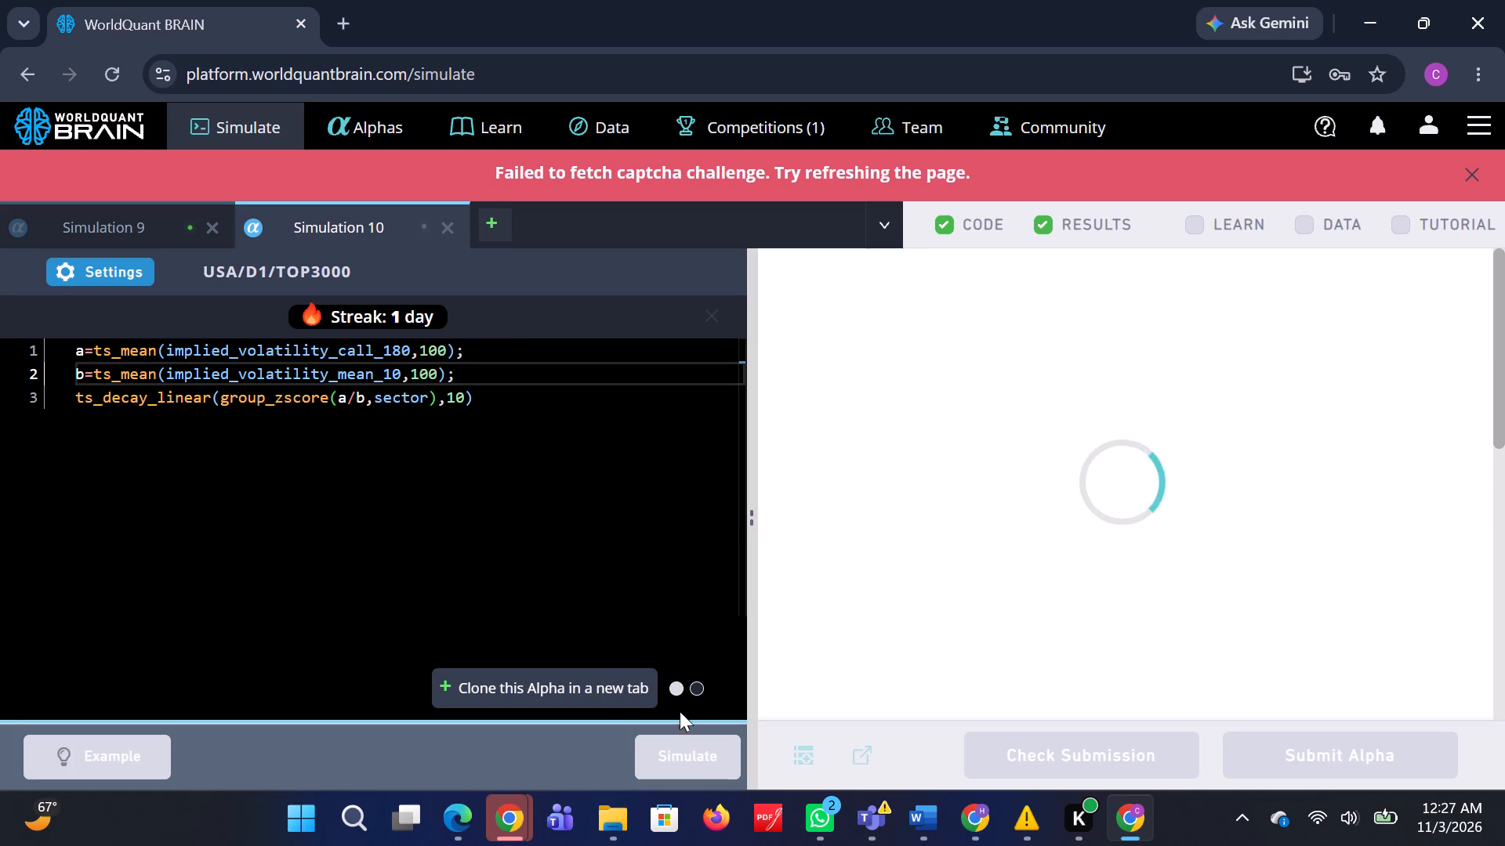
Clone Simulation 10's alpha into a new simulation, set both ts_mean lookbacks to 150 and simulate it.
left_click(531, 684)
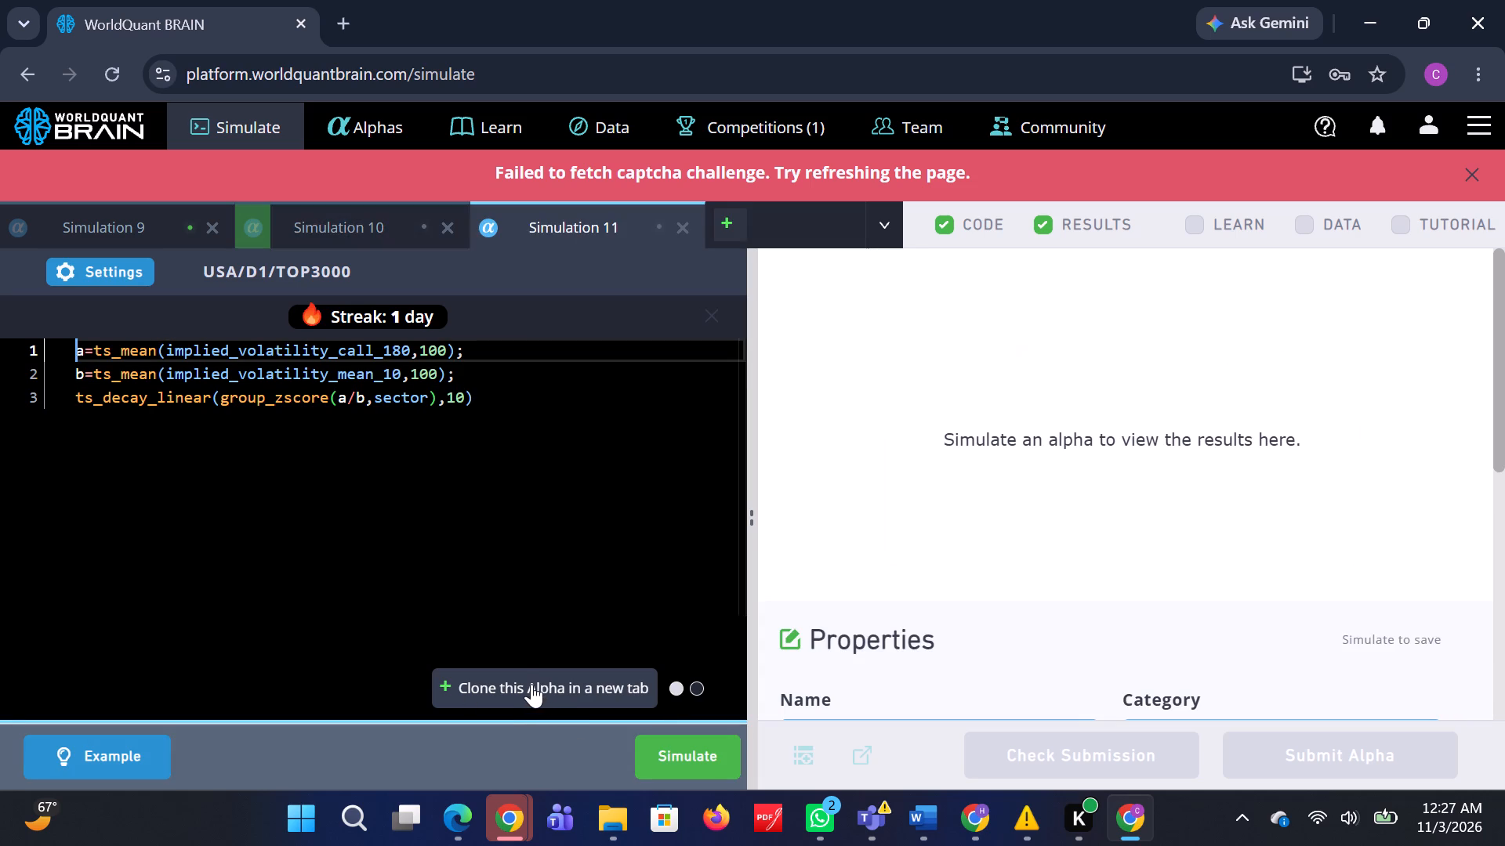
left_click(437, 348)
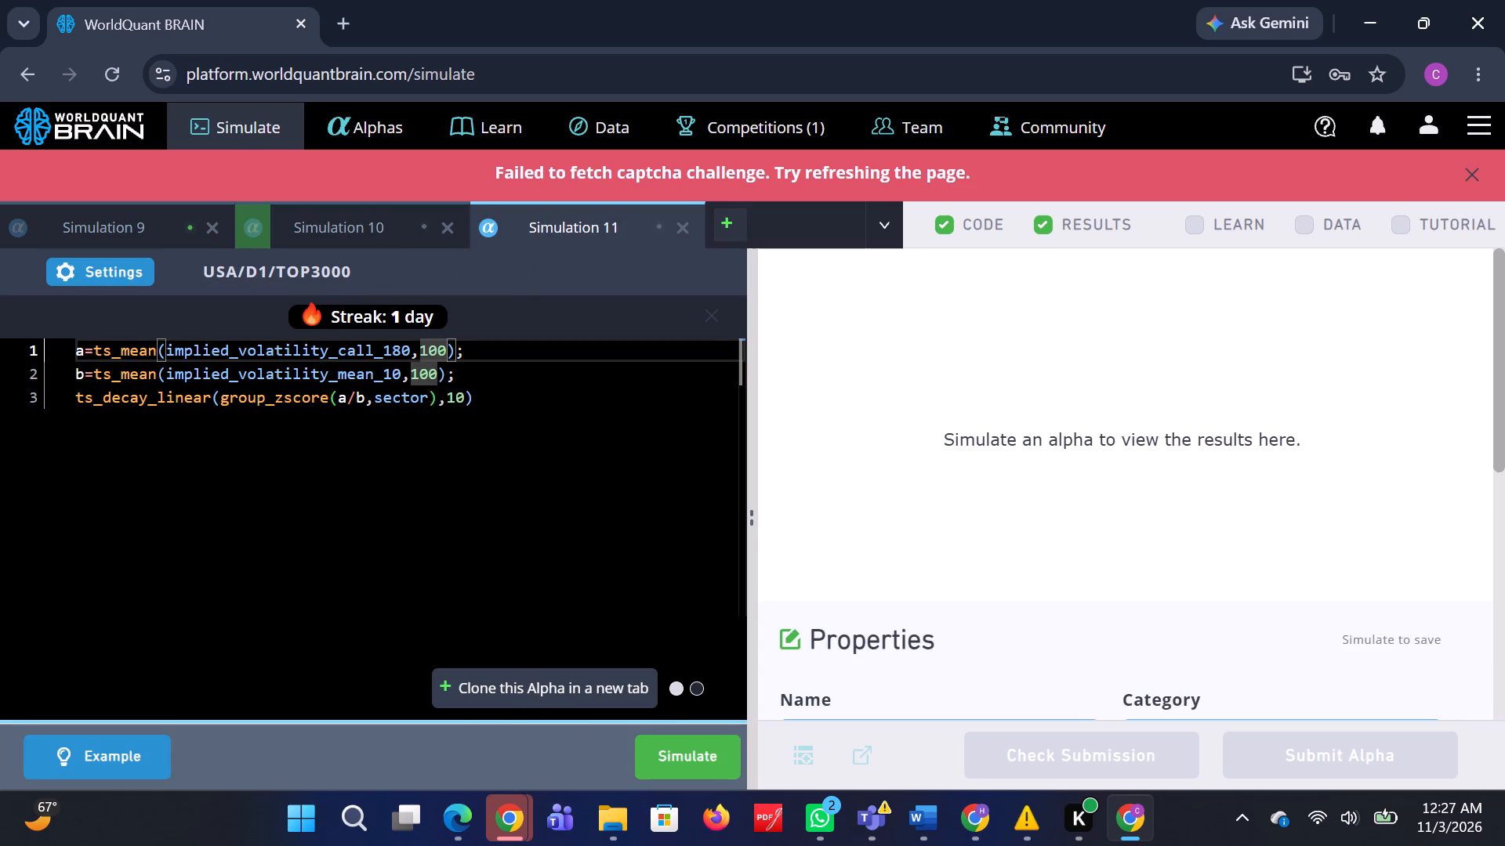
key("BackSpace")
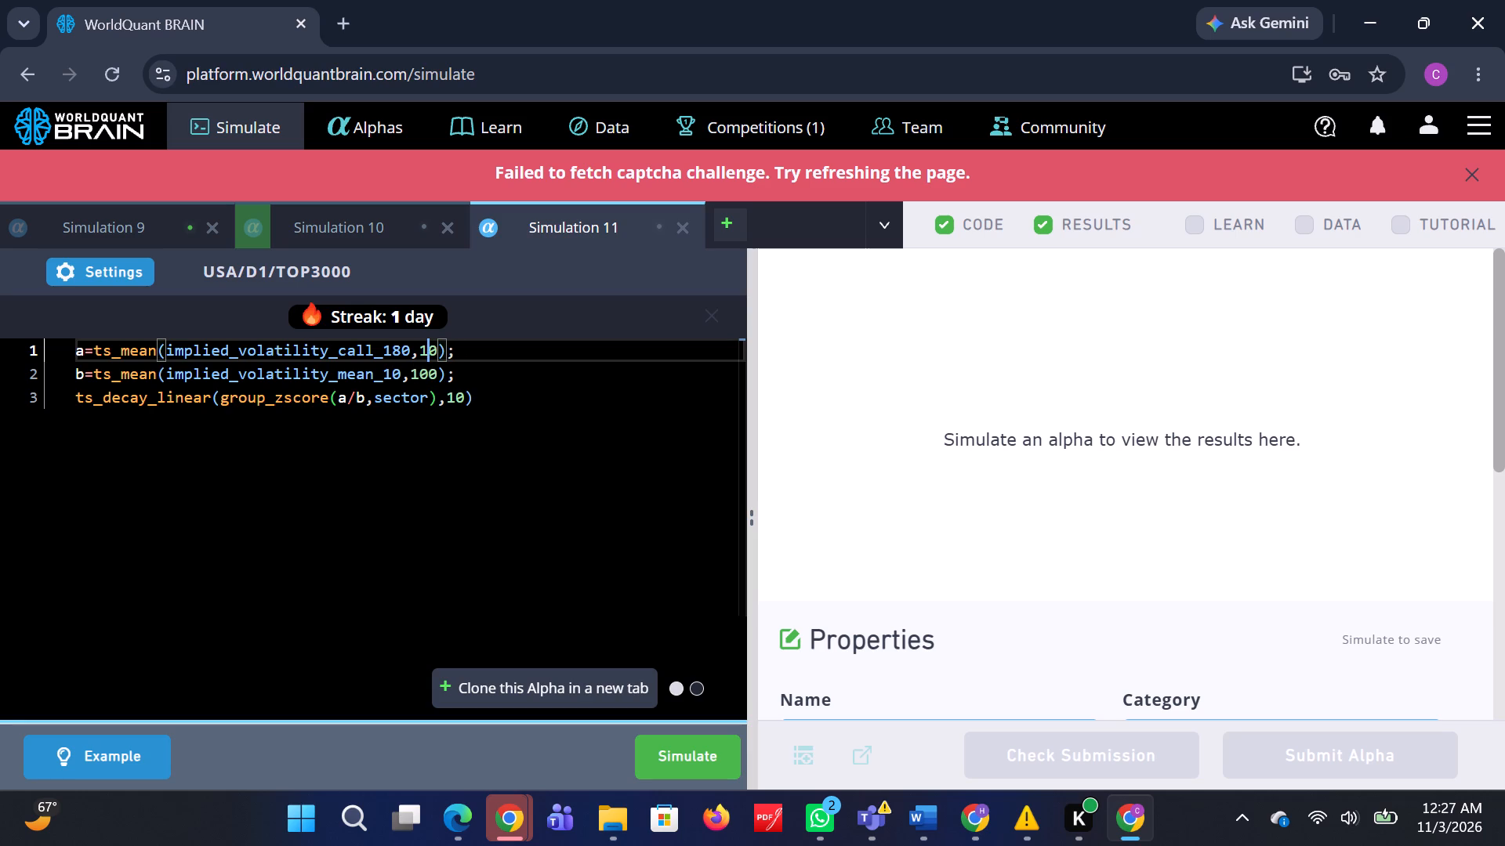
key("5")
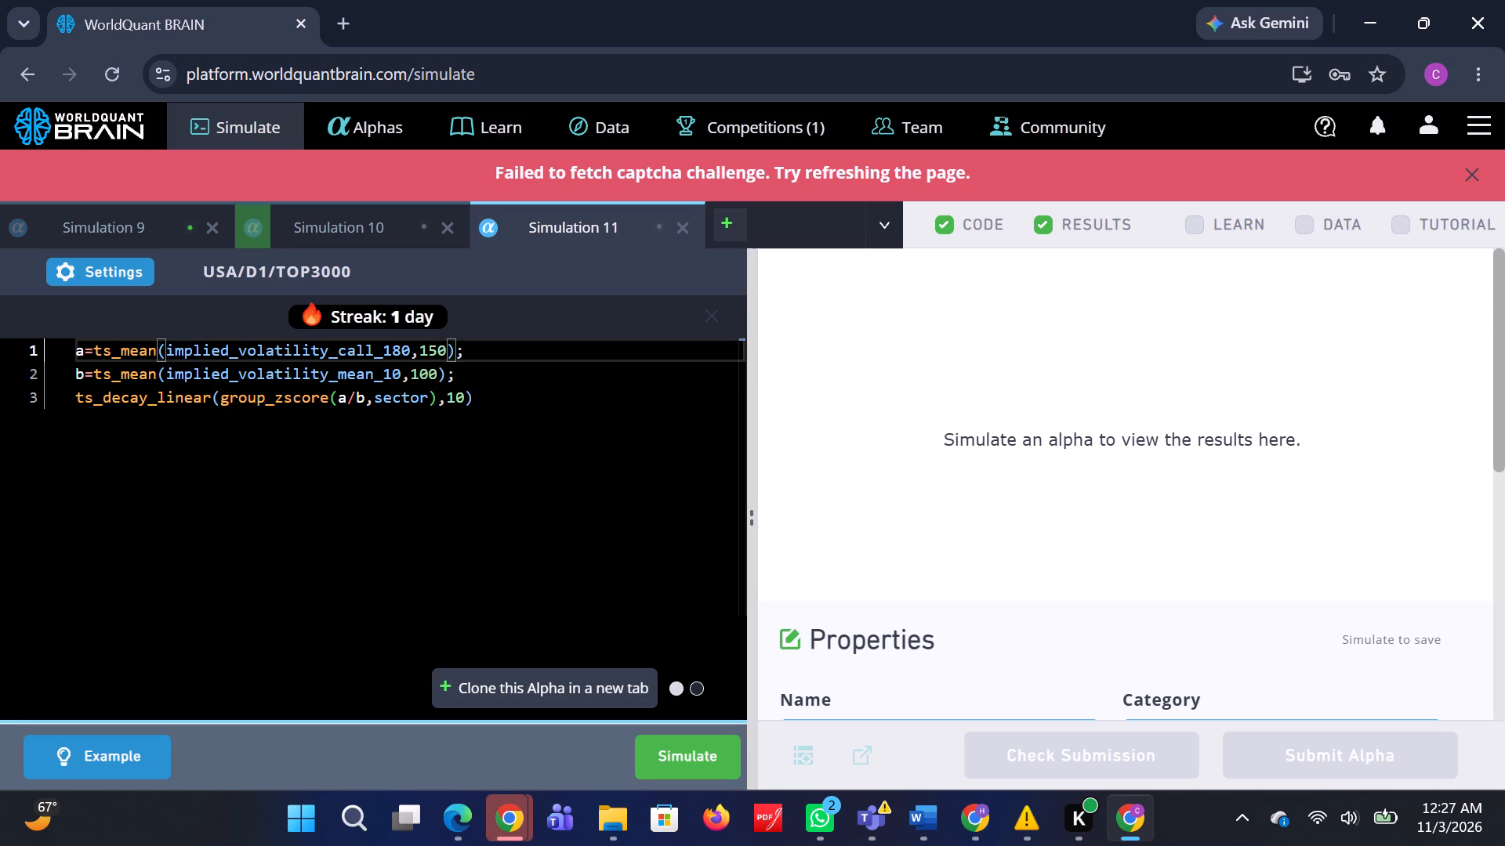
left_click(430, 372)
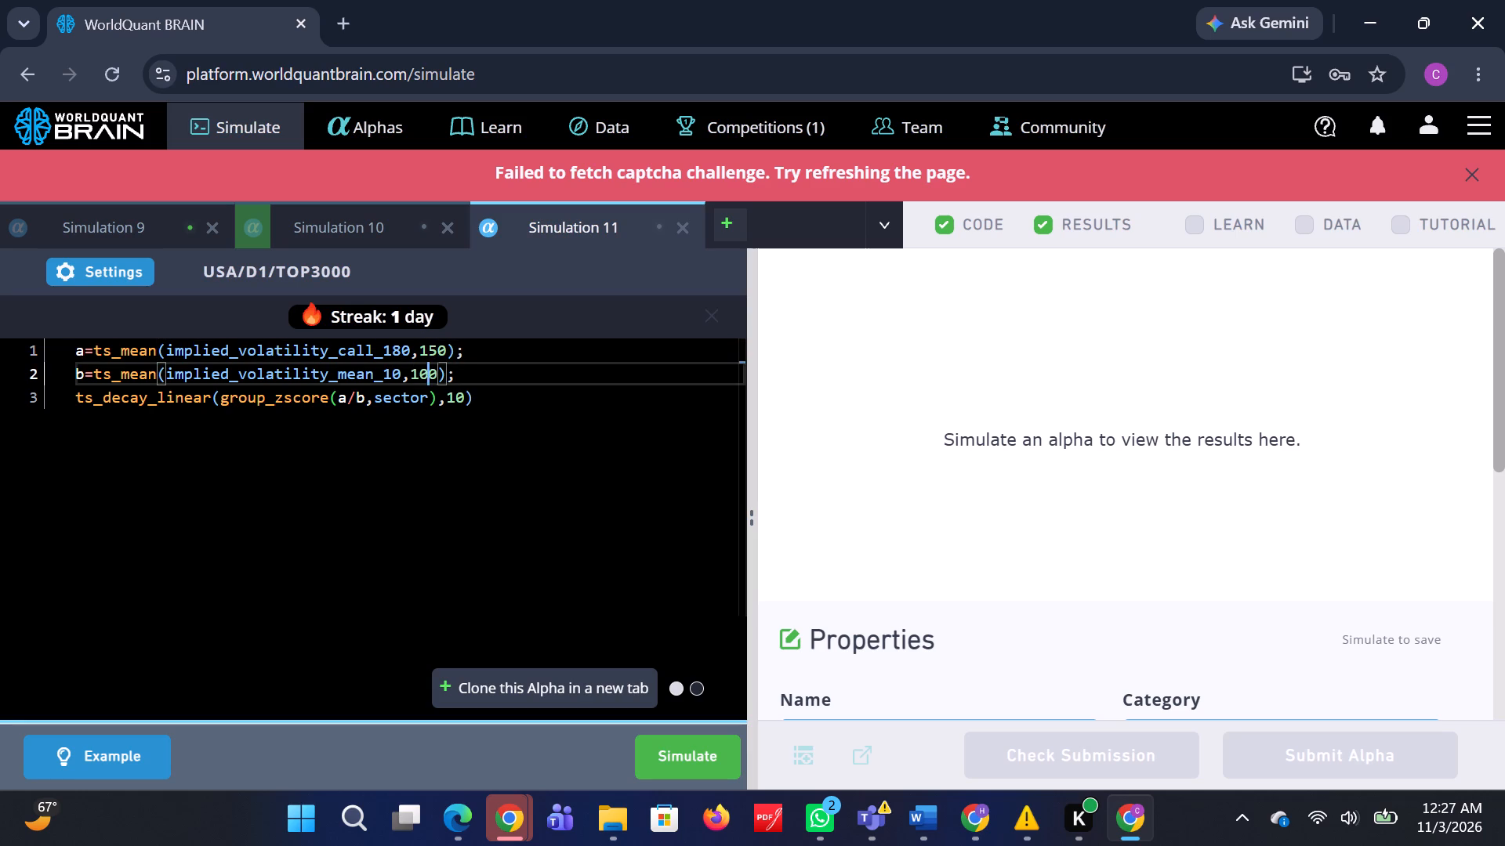
key("BackSpace")
key("5")
left_click(663, 744)
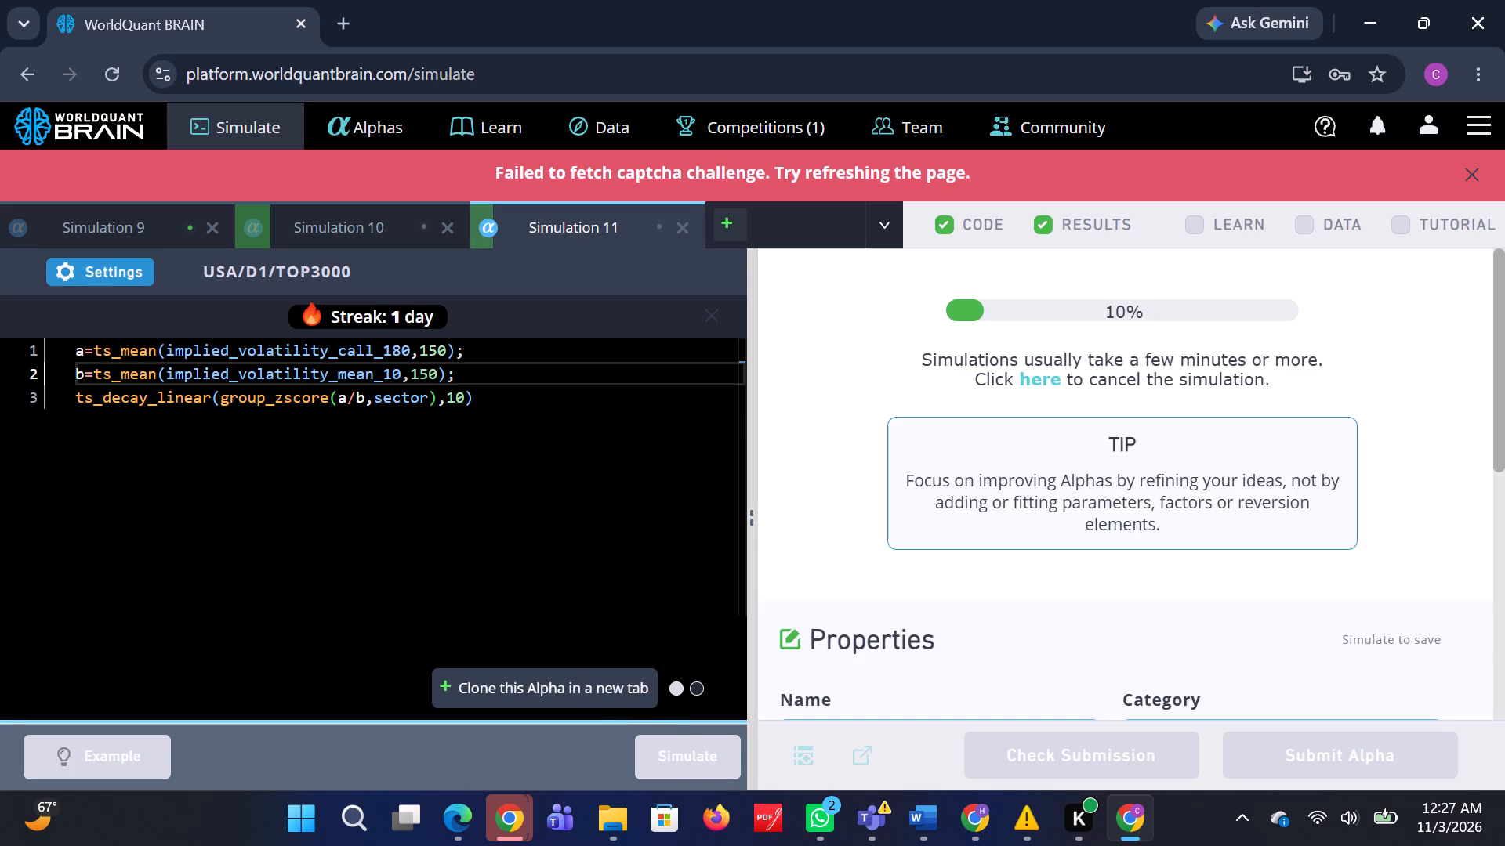
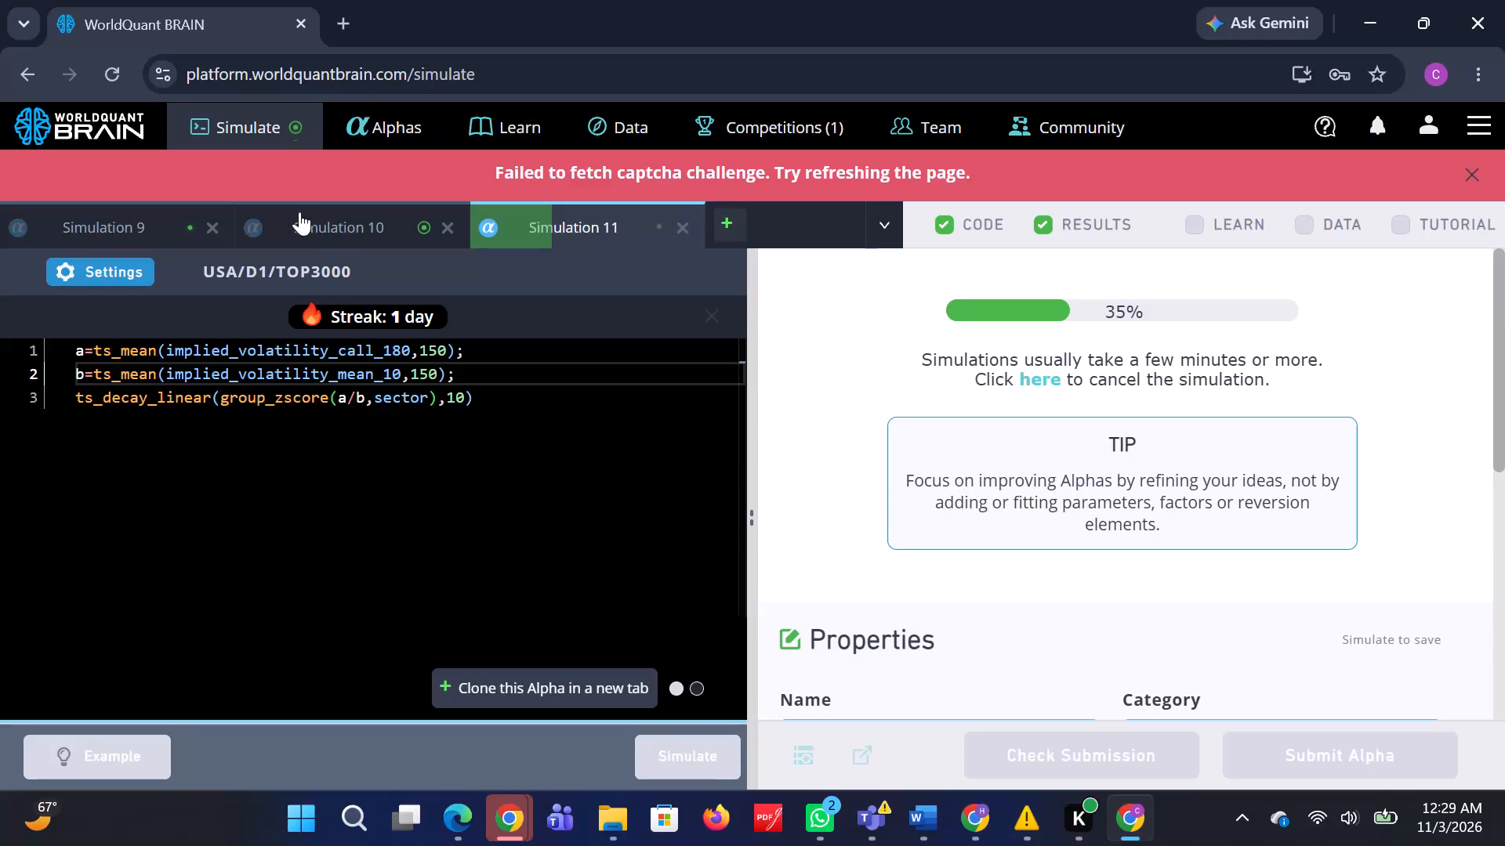
Reveal Simulation 10's test period, run its submission check and expand the failed test's details.
left_click(357, 232)
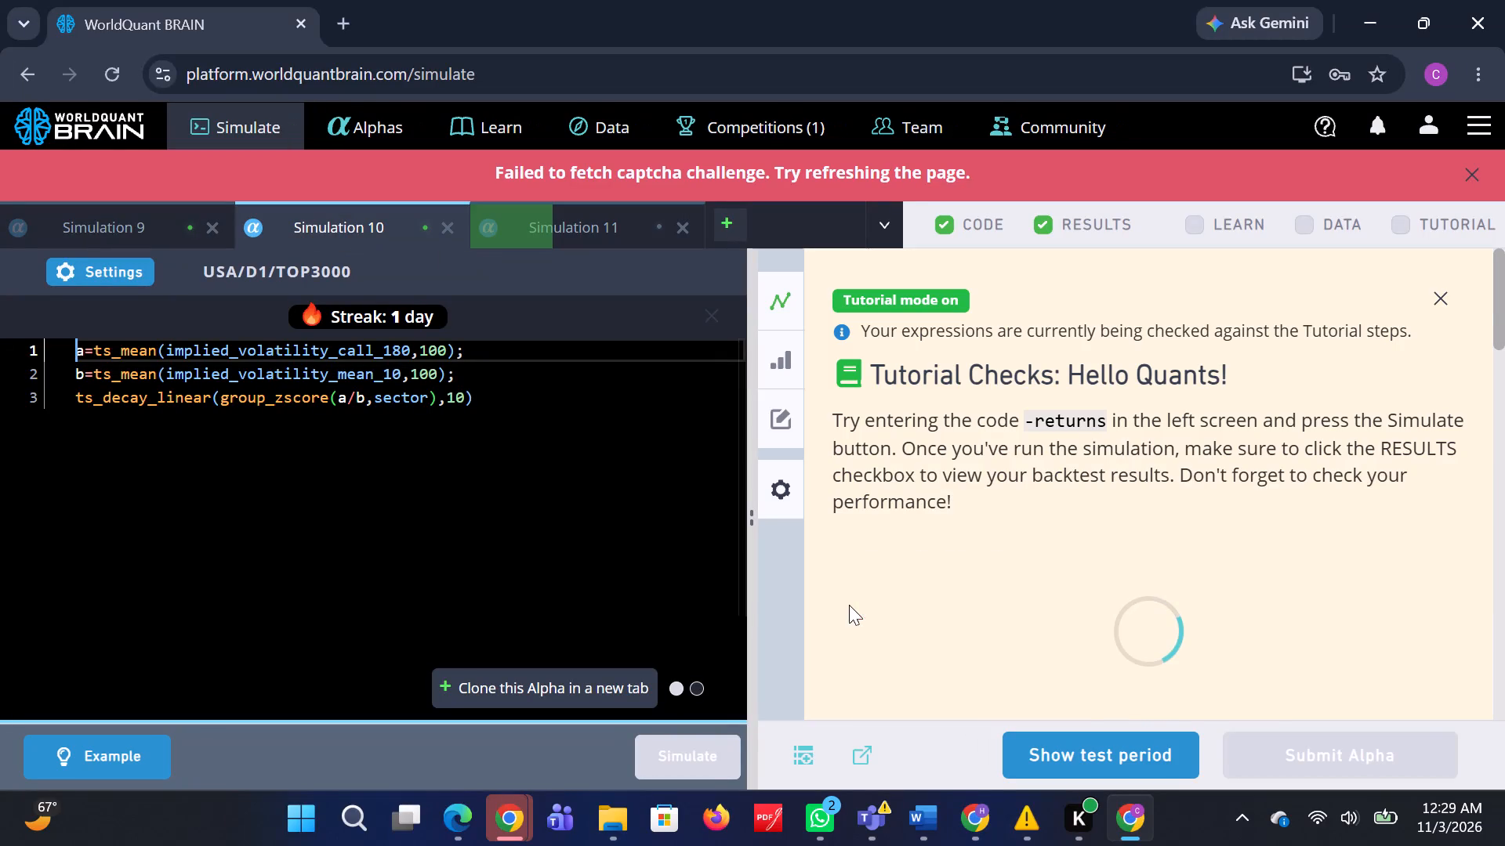
left_click(1081, 755)
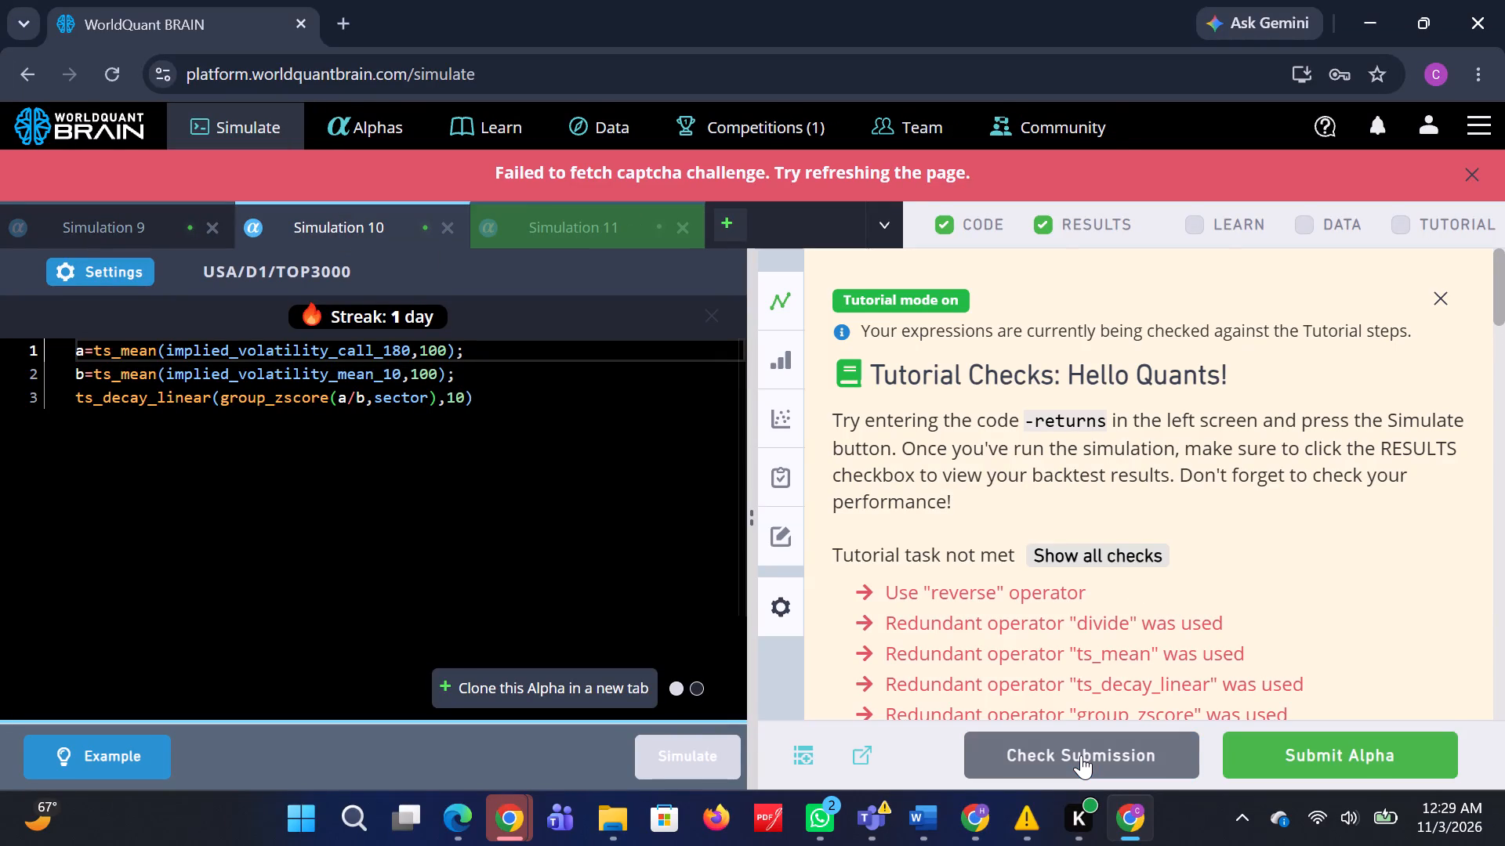
left_click(1081, 755)
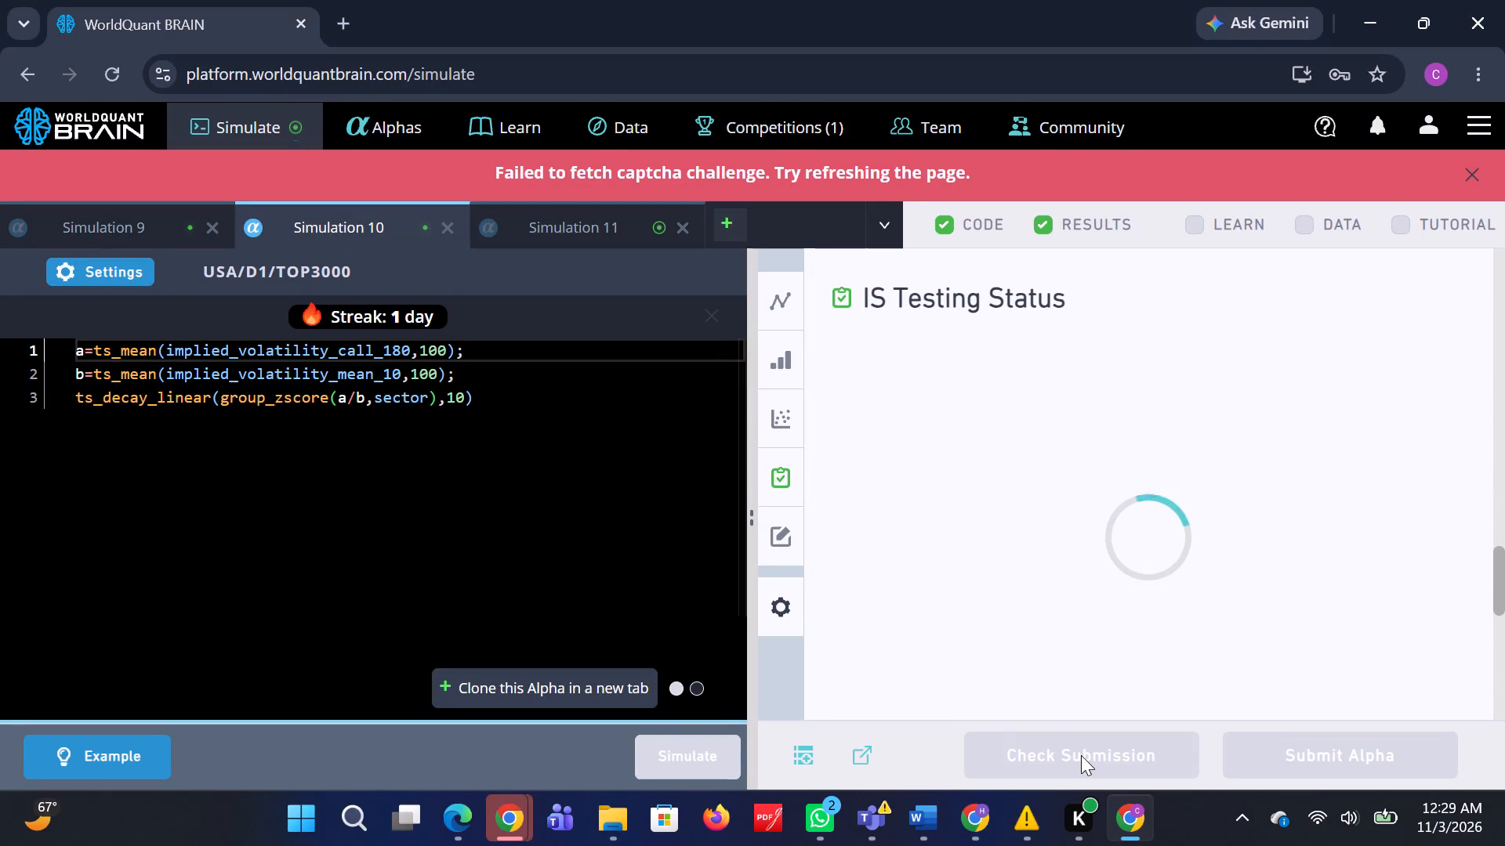
left_click(1092, 424)
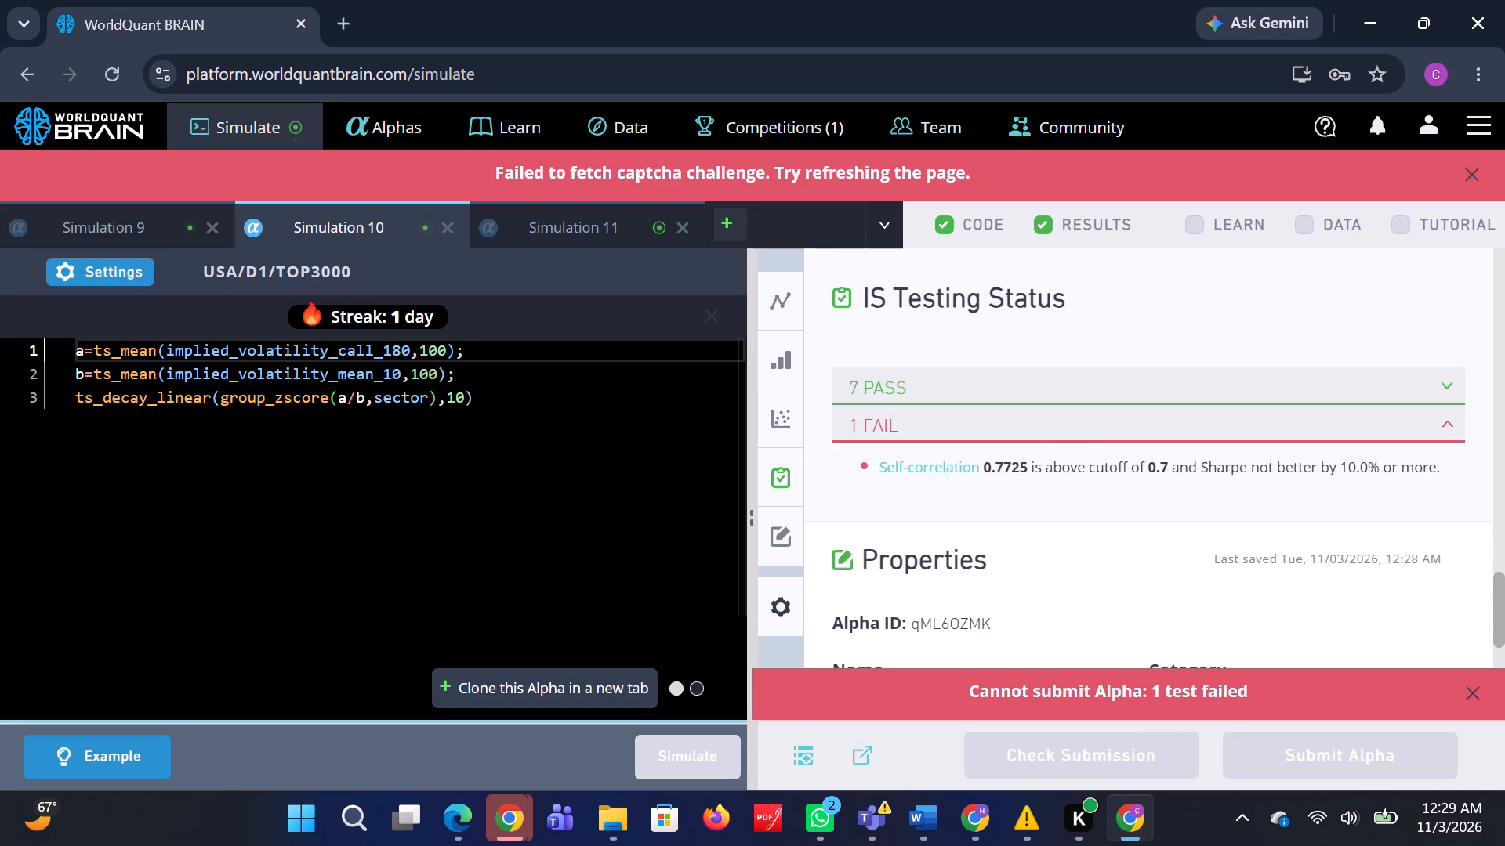
Reveal Simulation 11's test period, run its submission check and expand the failed test's details.
left_click(567, 233)
left_click(1076, 772)
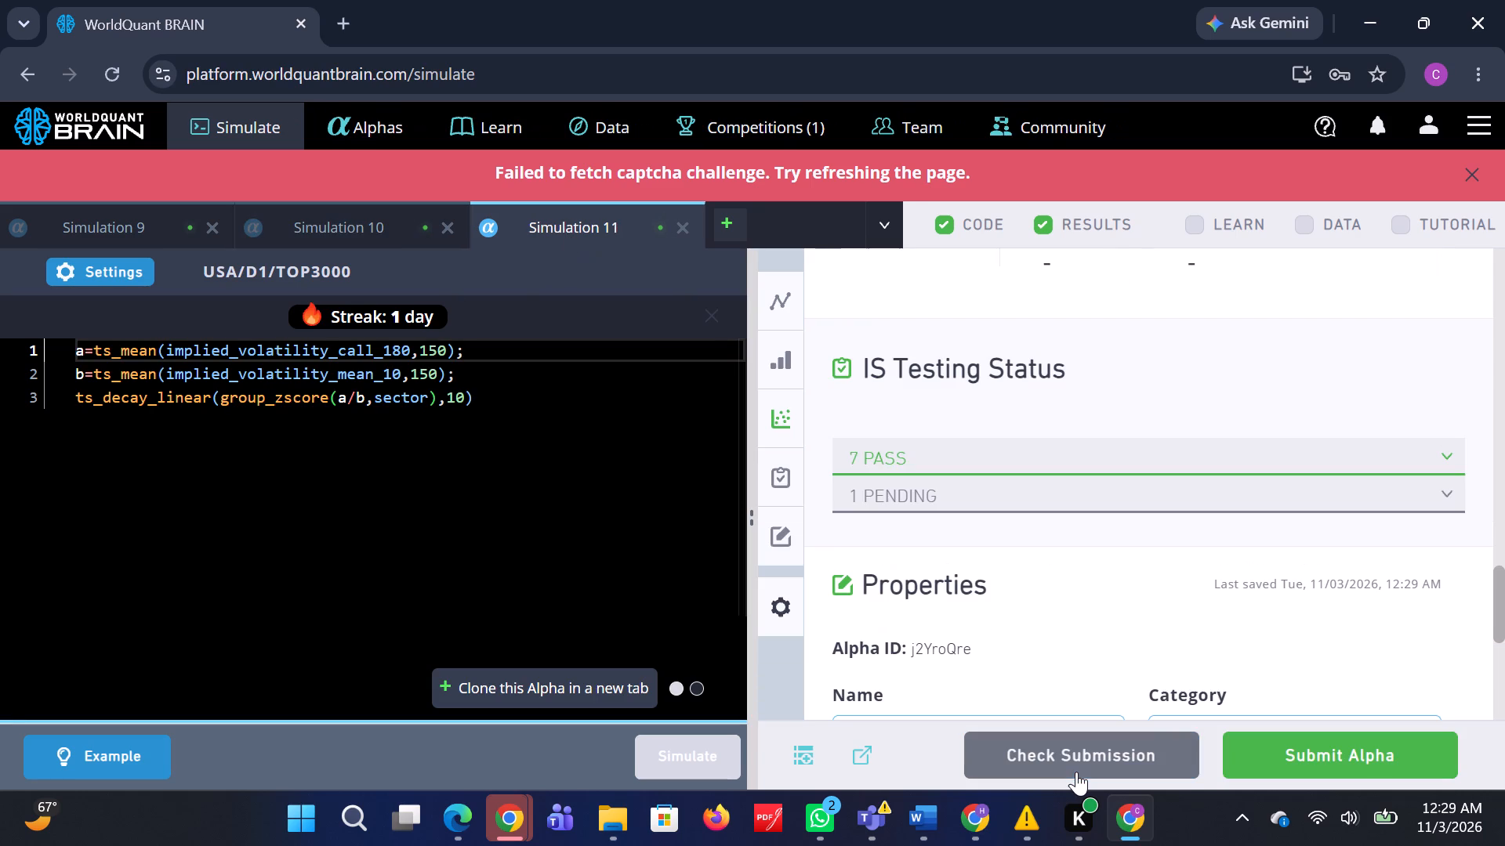
left_click(1079, 754)
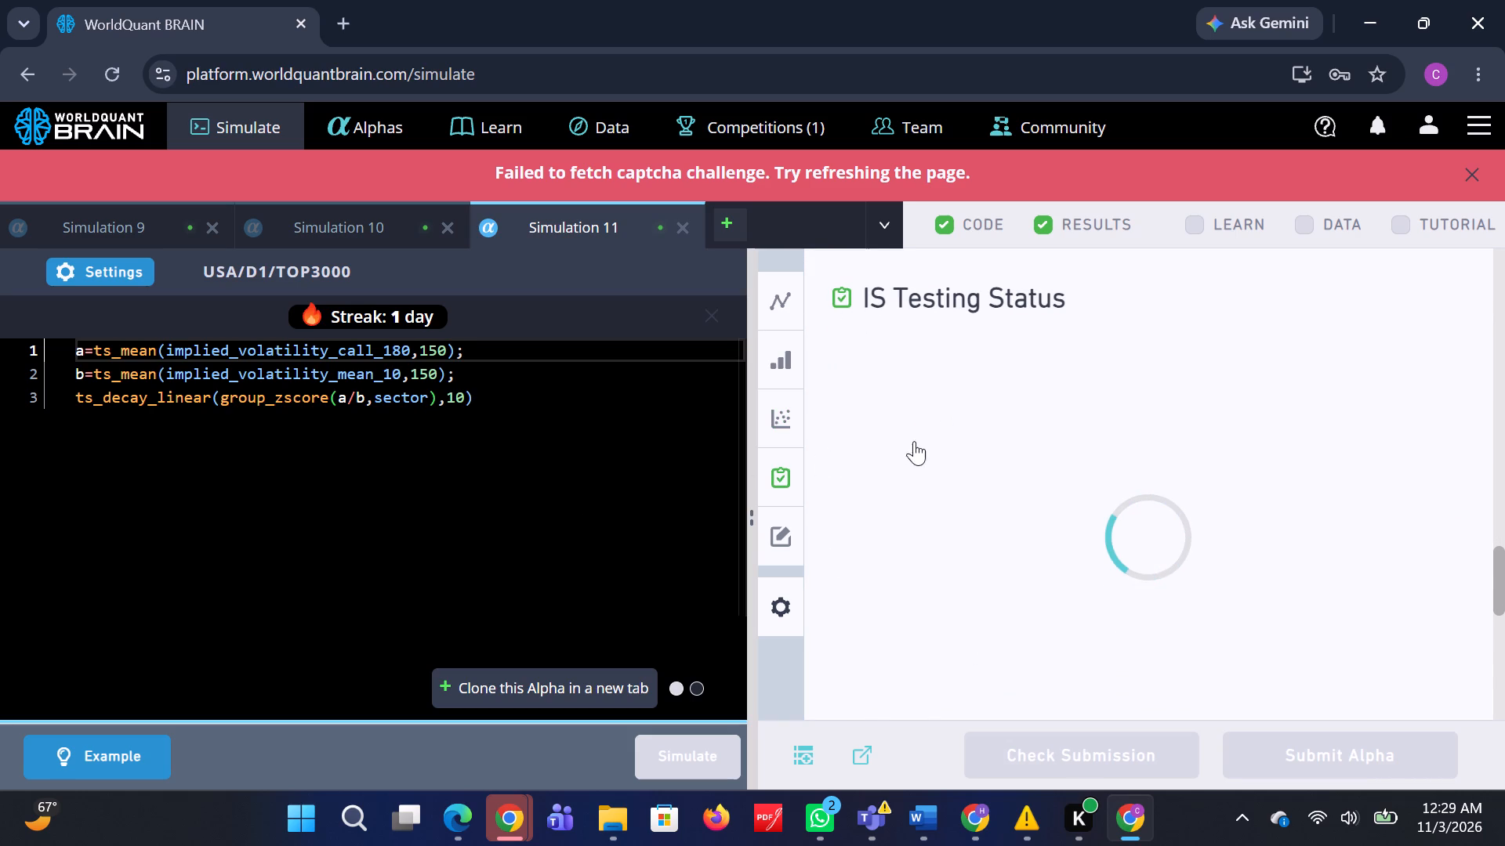
left_click(965, 427)
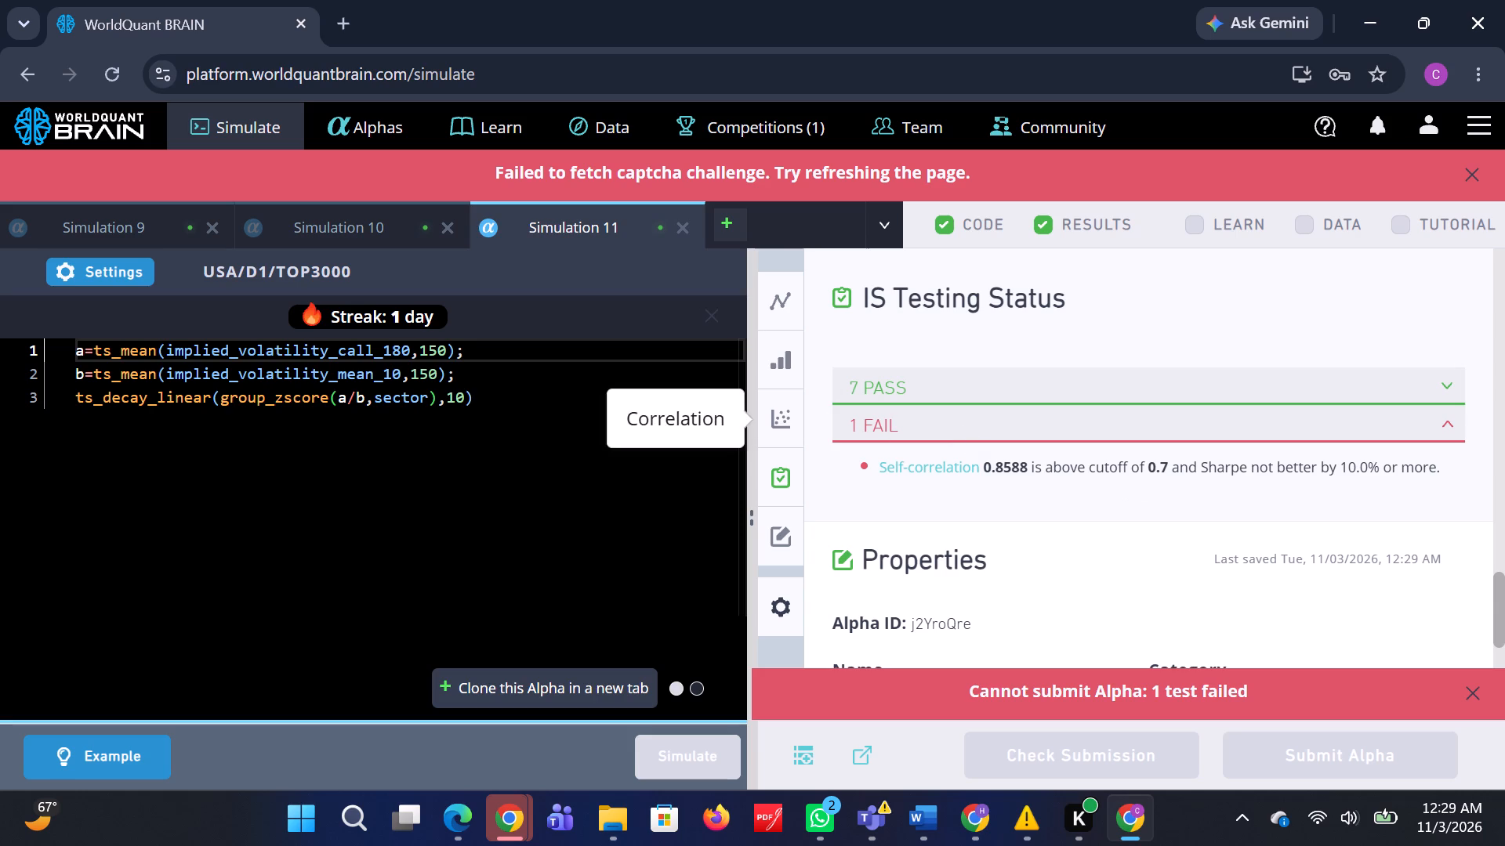
In Simulation 11, set both ts_mean lookbacks to 100 and the ts_decay_linear window to 20, and simulate the alpha.
left_click(433, 342)
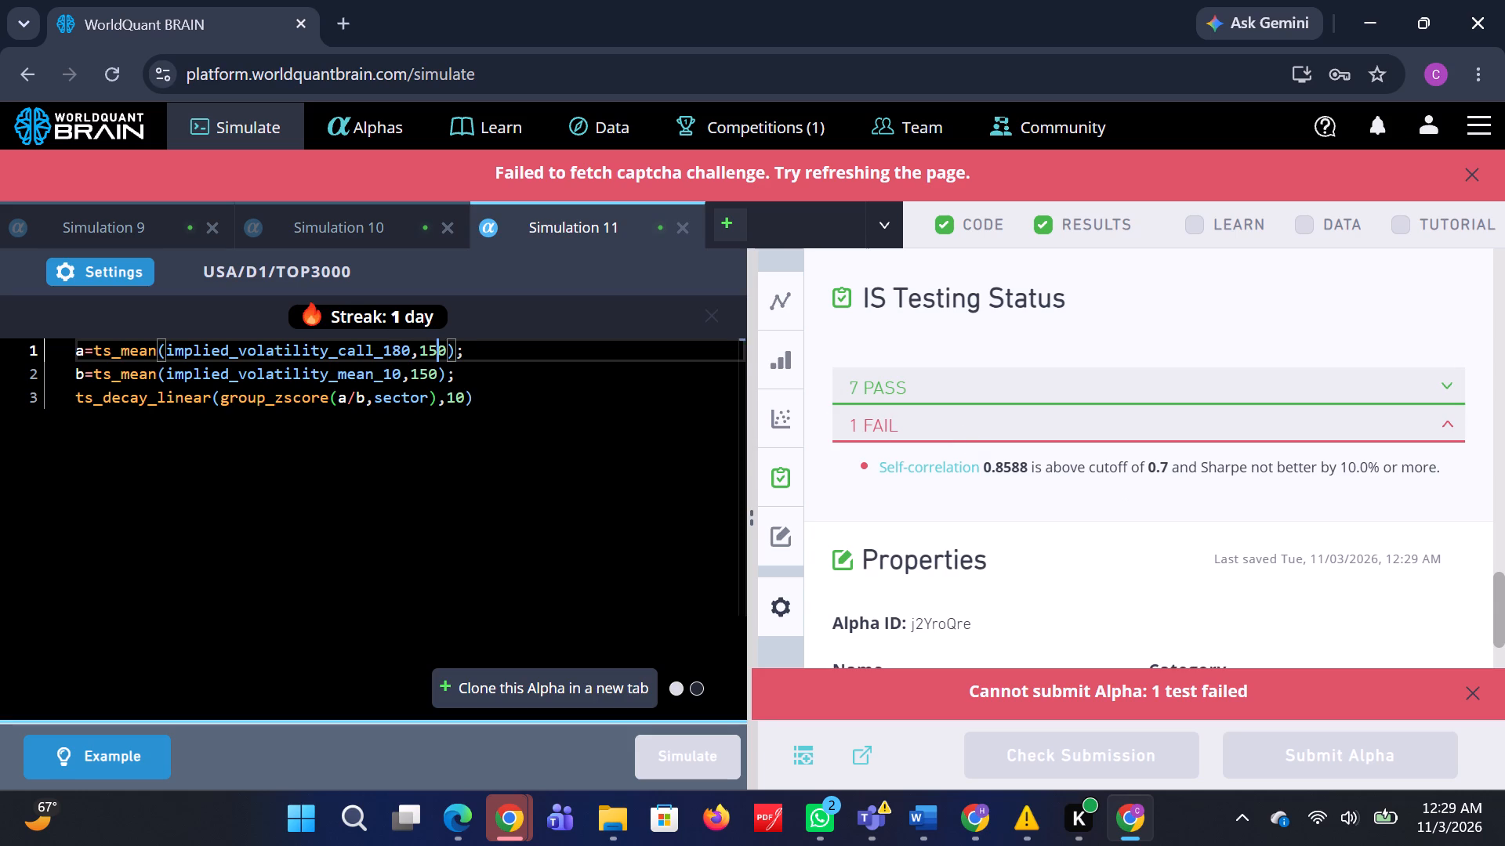
key("BackSpace")
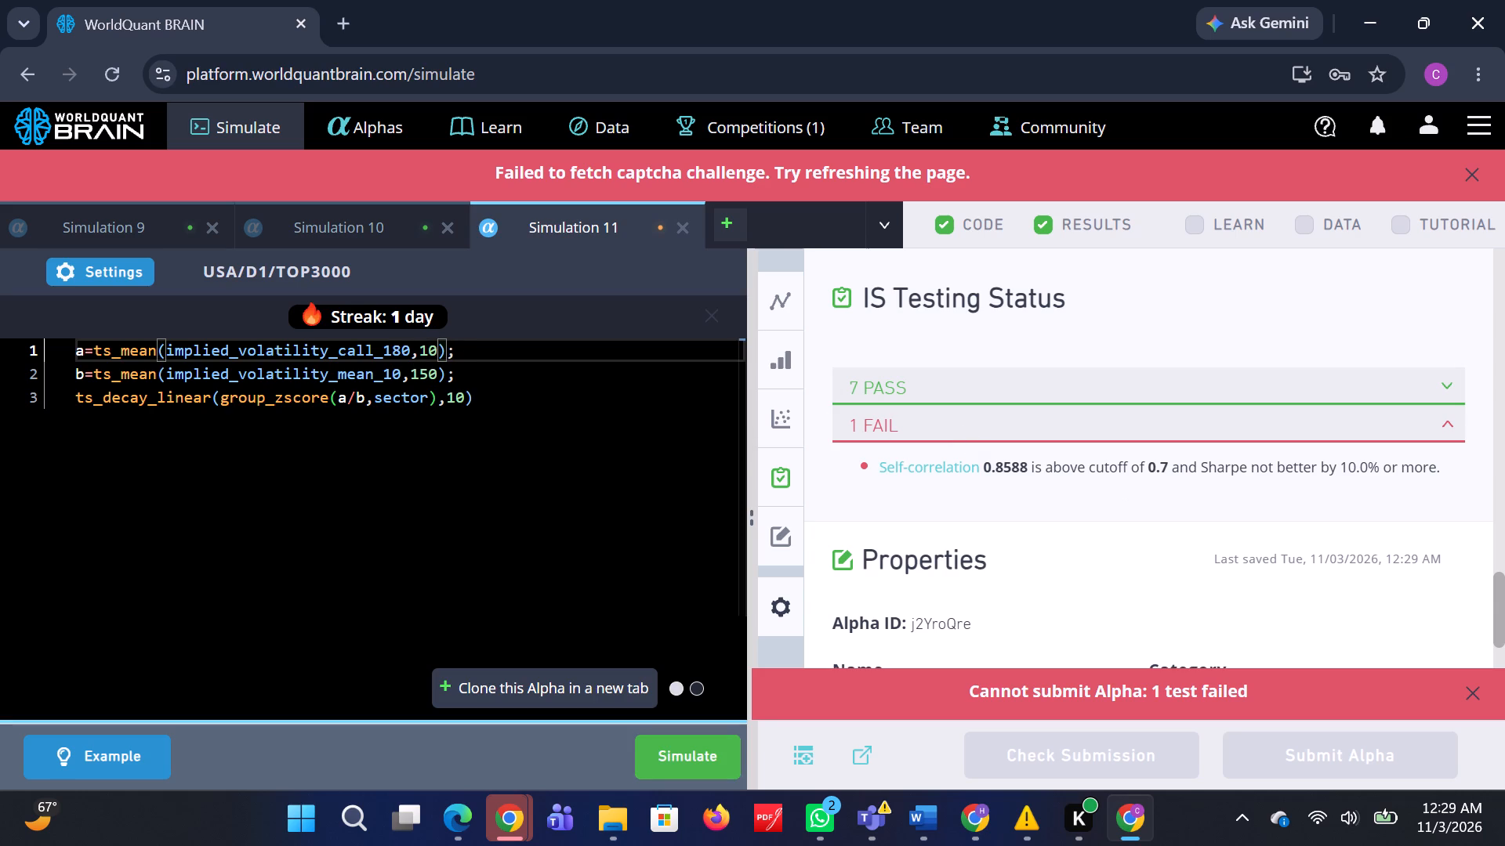
key("0")
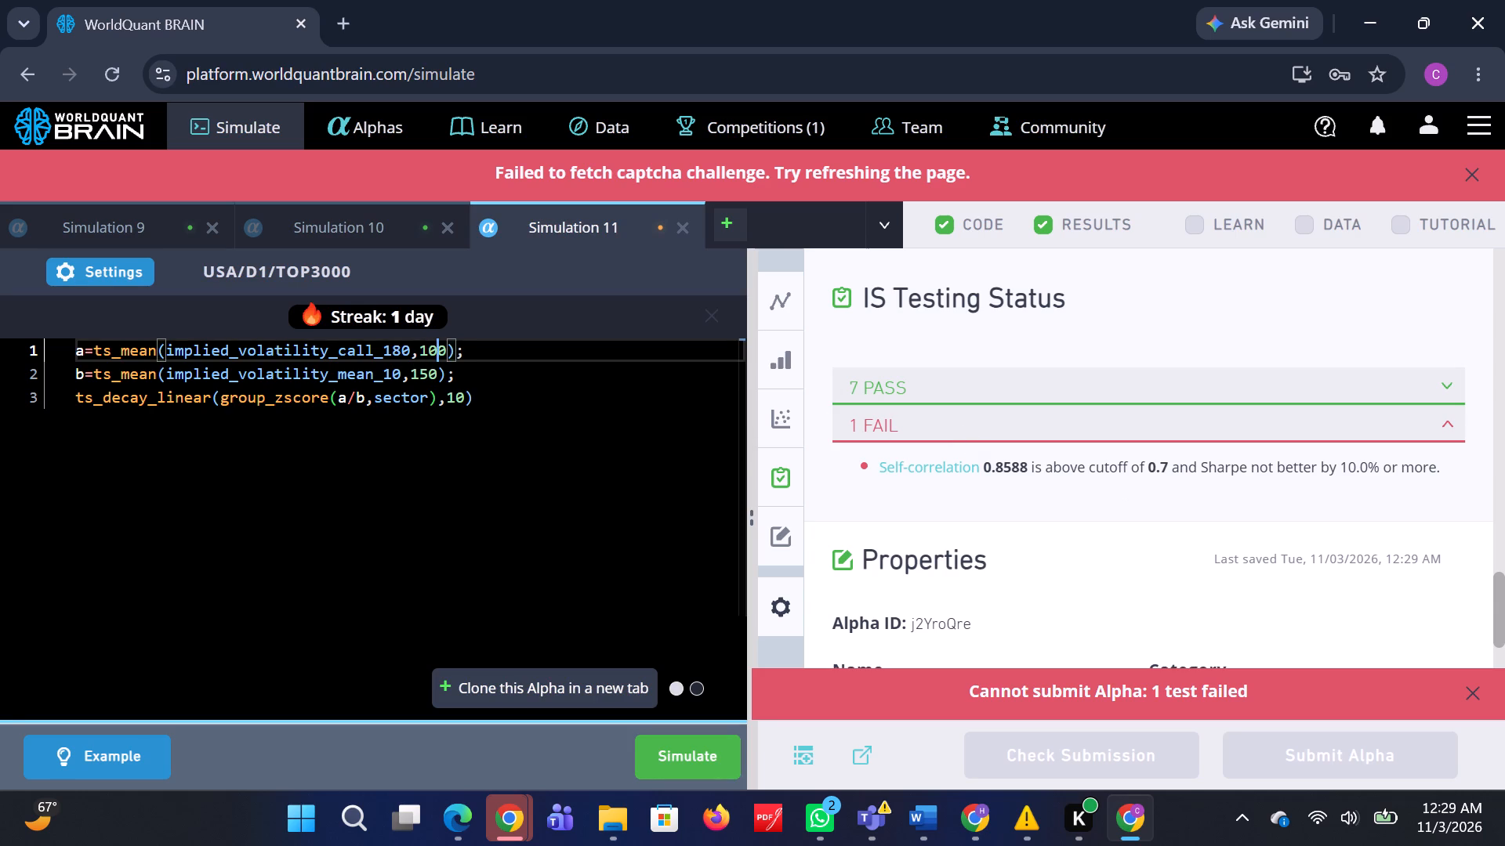
left_click(427, 376)
key("BackSpace")
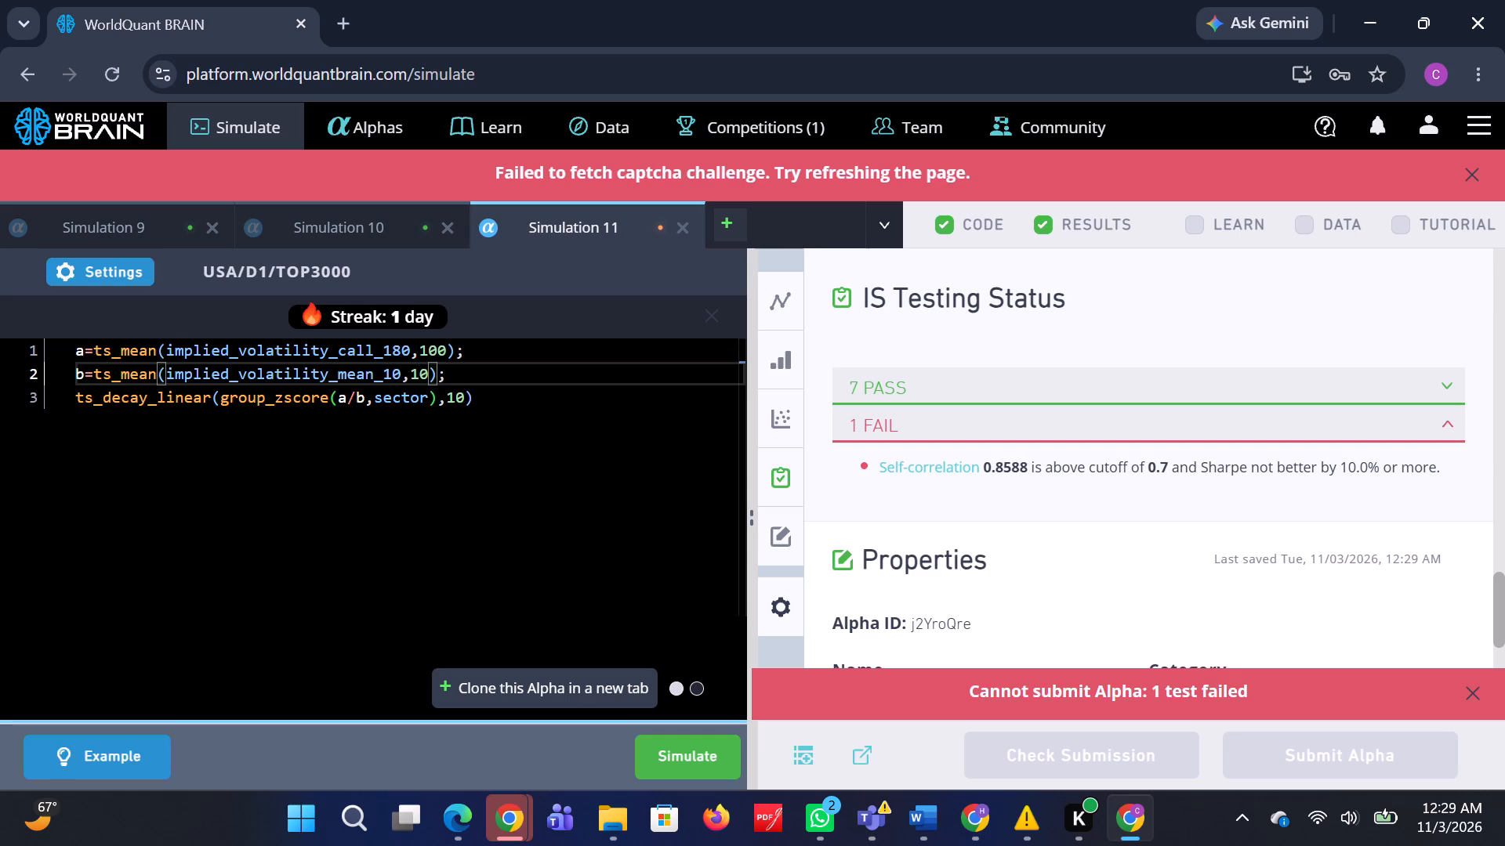
key("0")
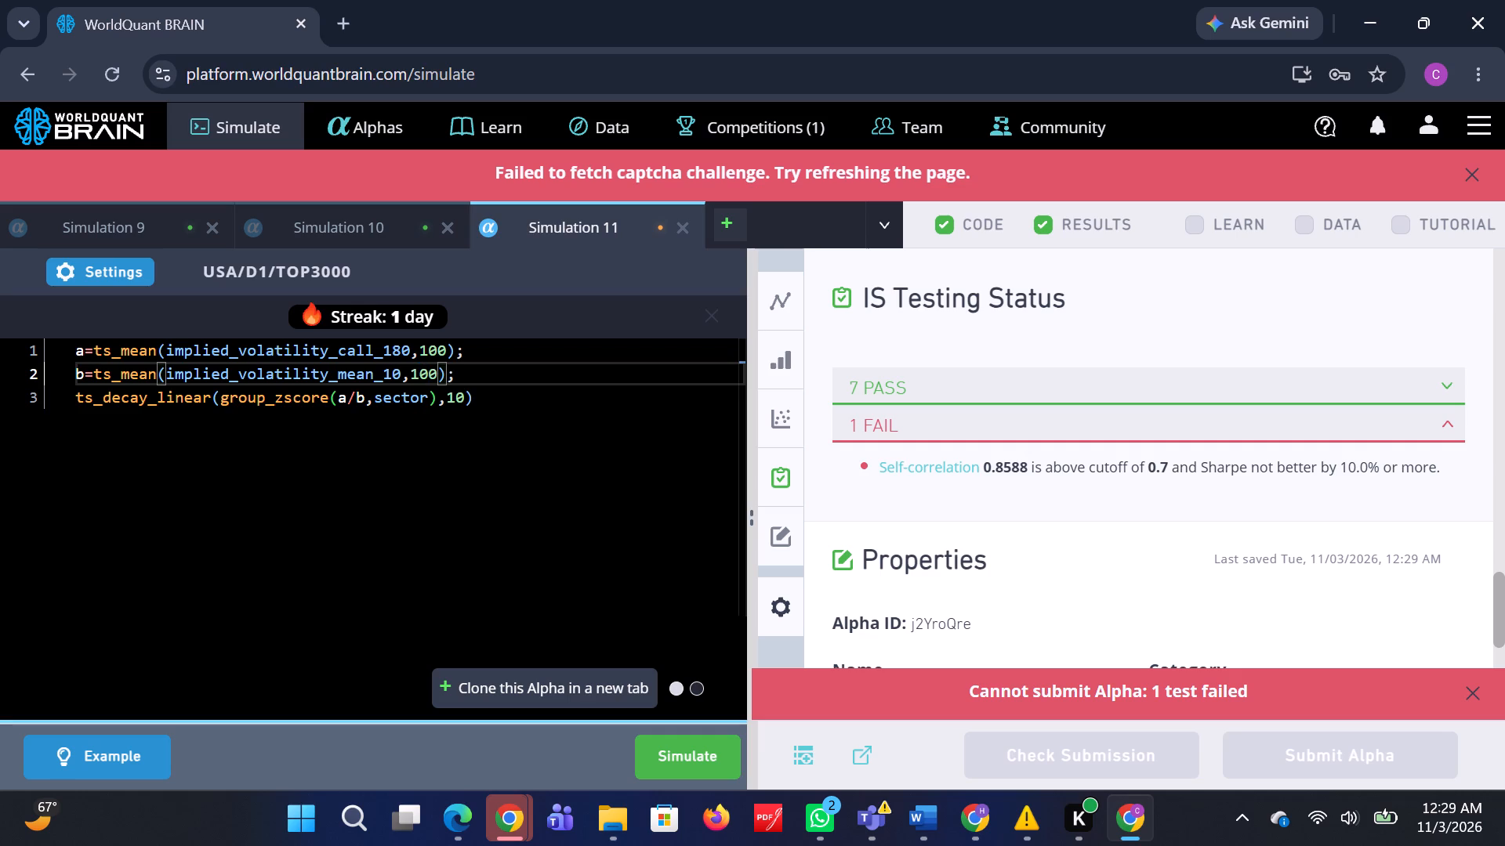
left_click(455, 400)
key("BackSpace")
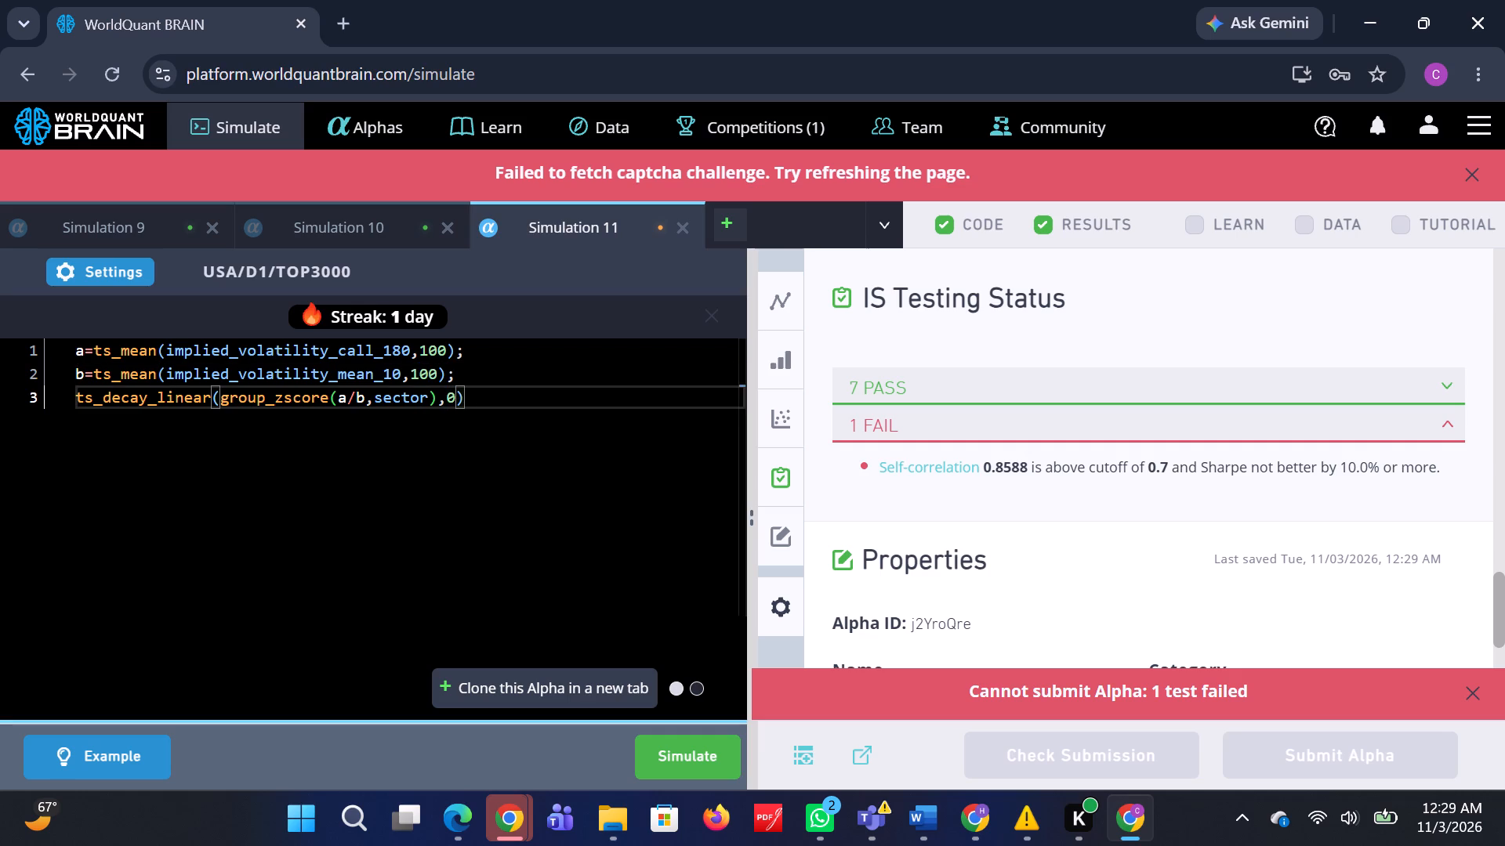
key("2")
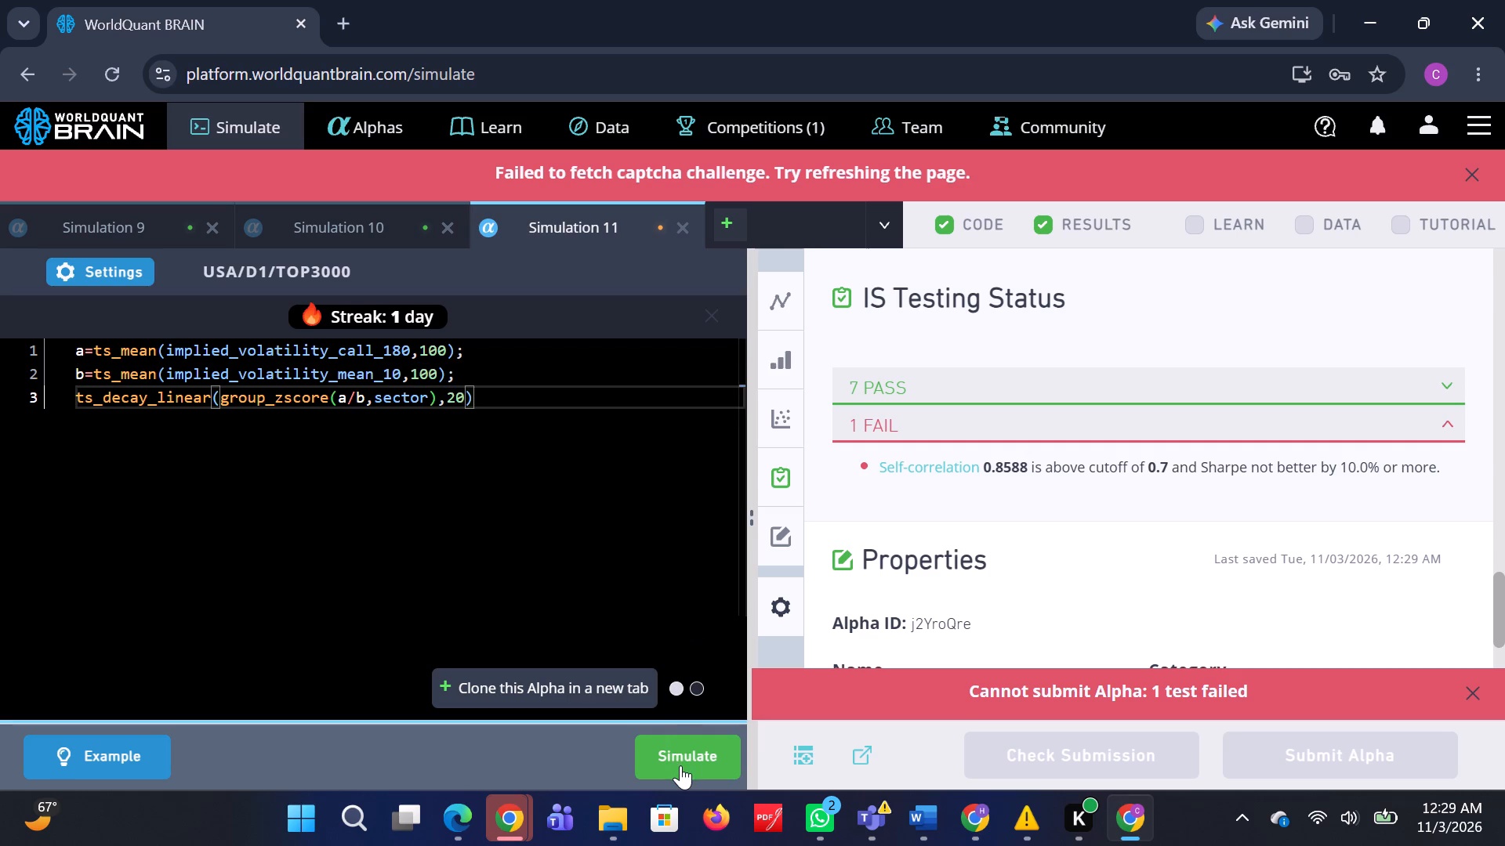
left_click(680, 765)
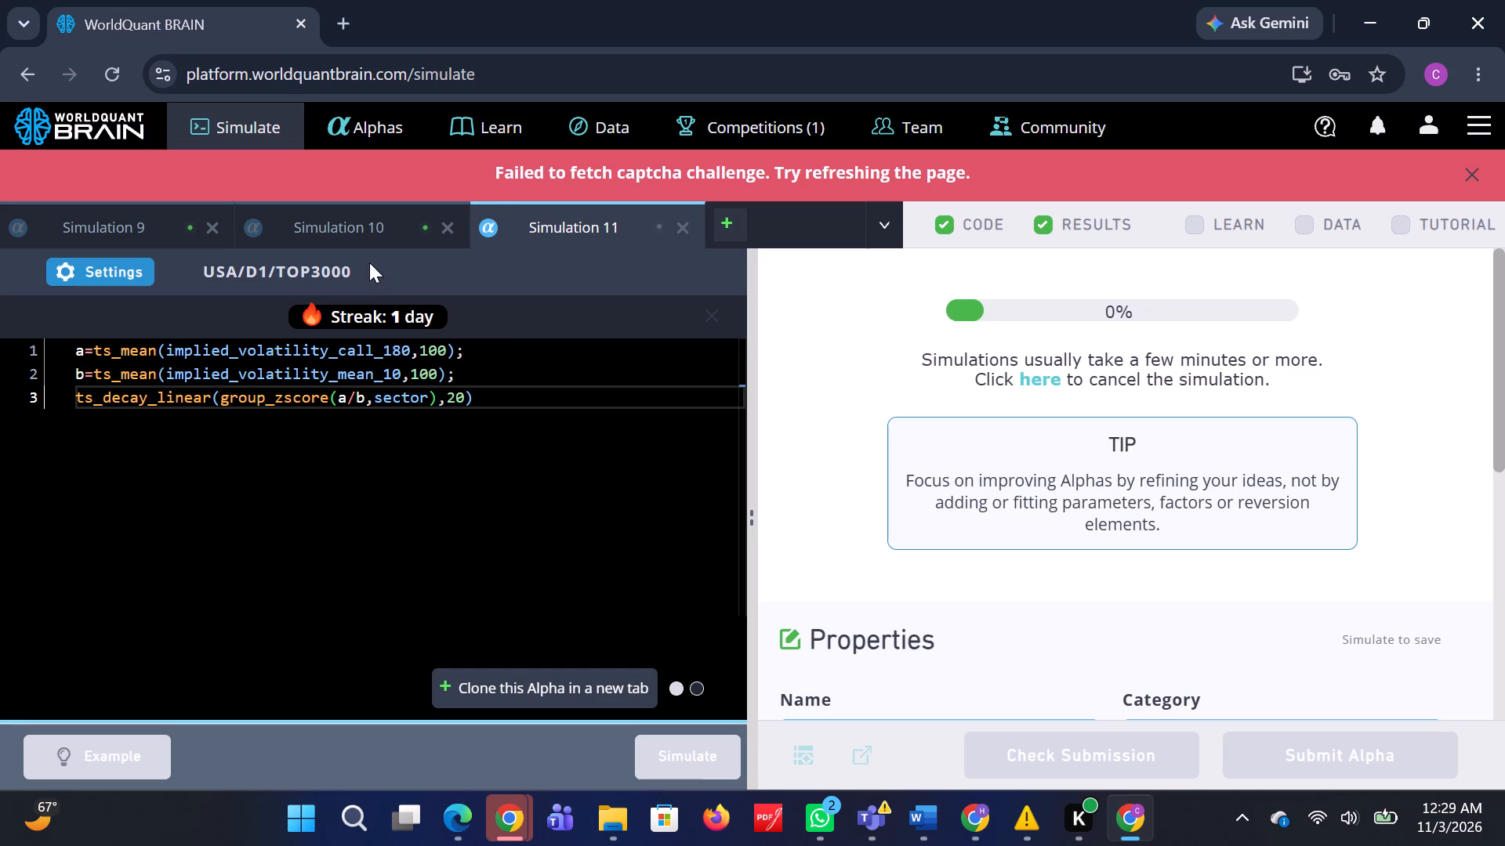
Change the ts_decay_linear window in Simulation 10 to 5 and simulate the alpha.
left_click(350, 222)
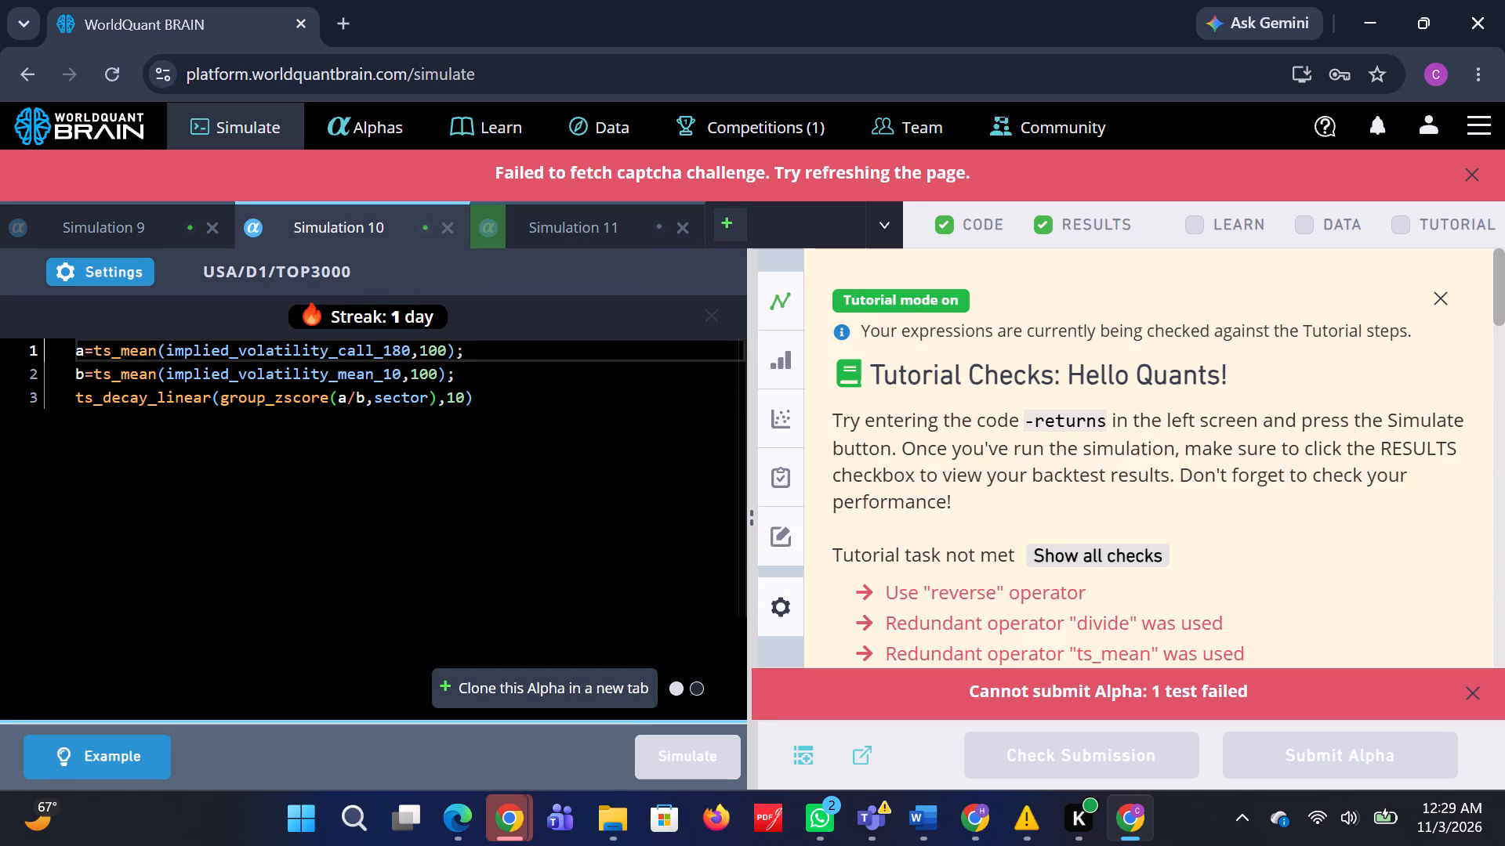
left_click(462, 397)
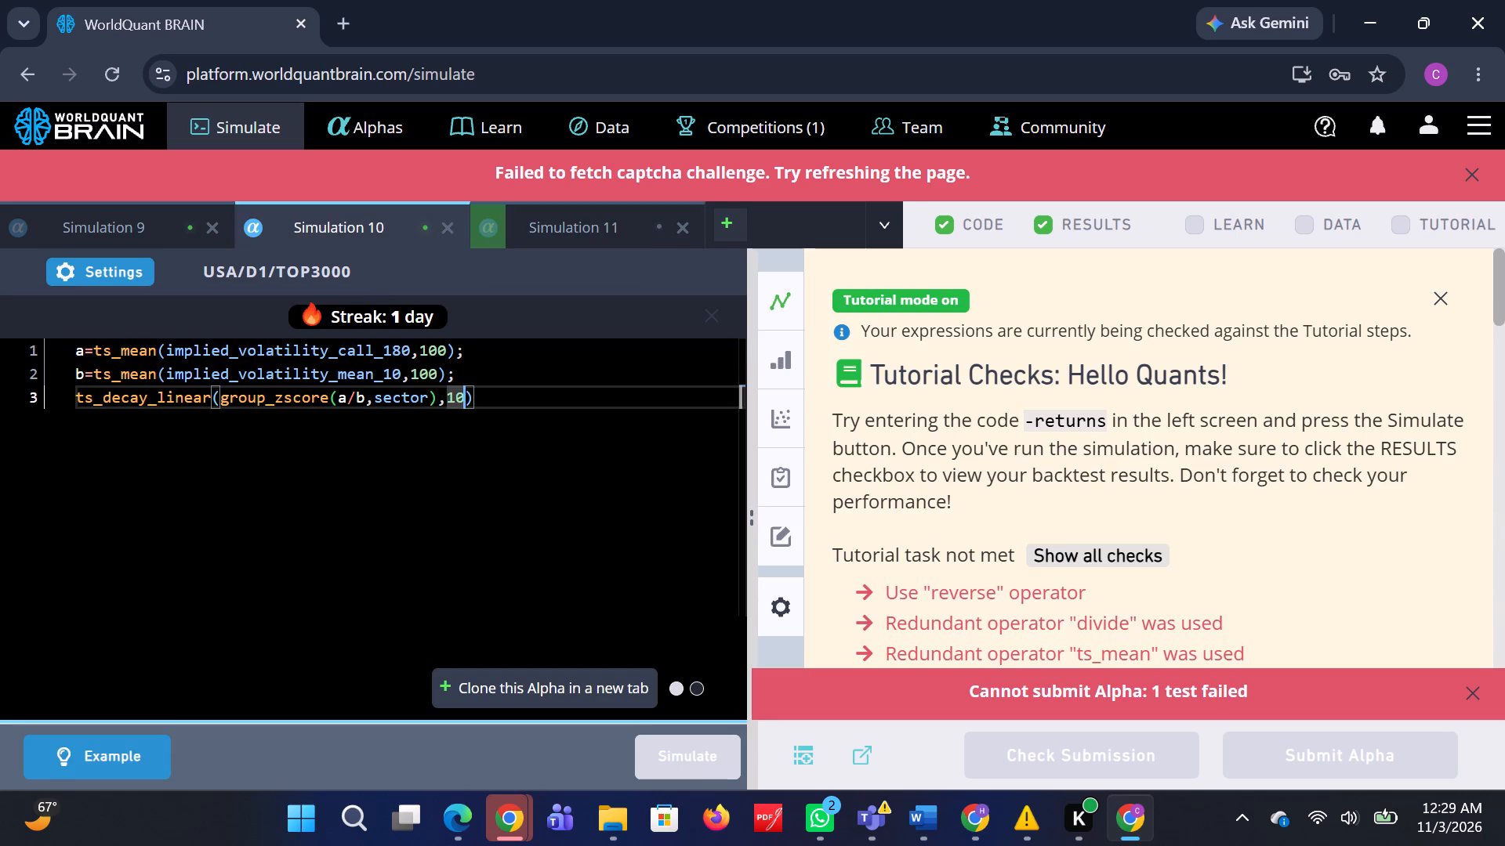
key("BackSpace")
key("BackSpace")
key("BackSpace")
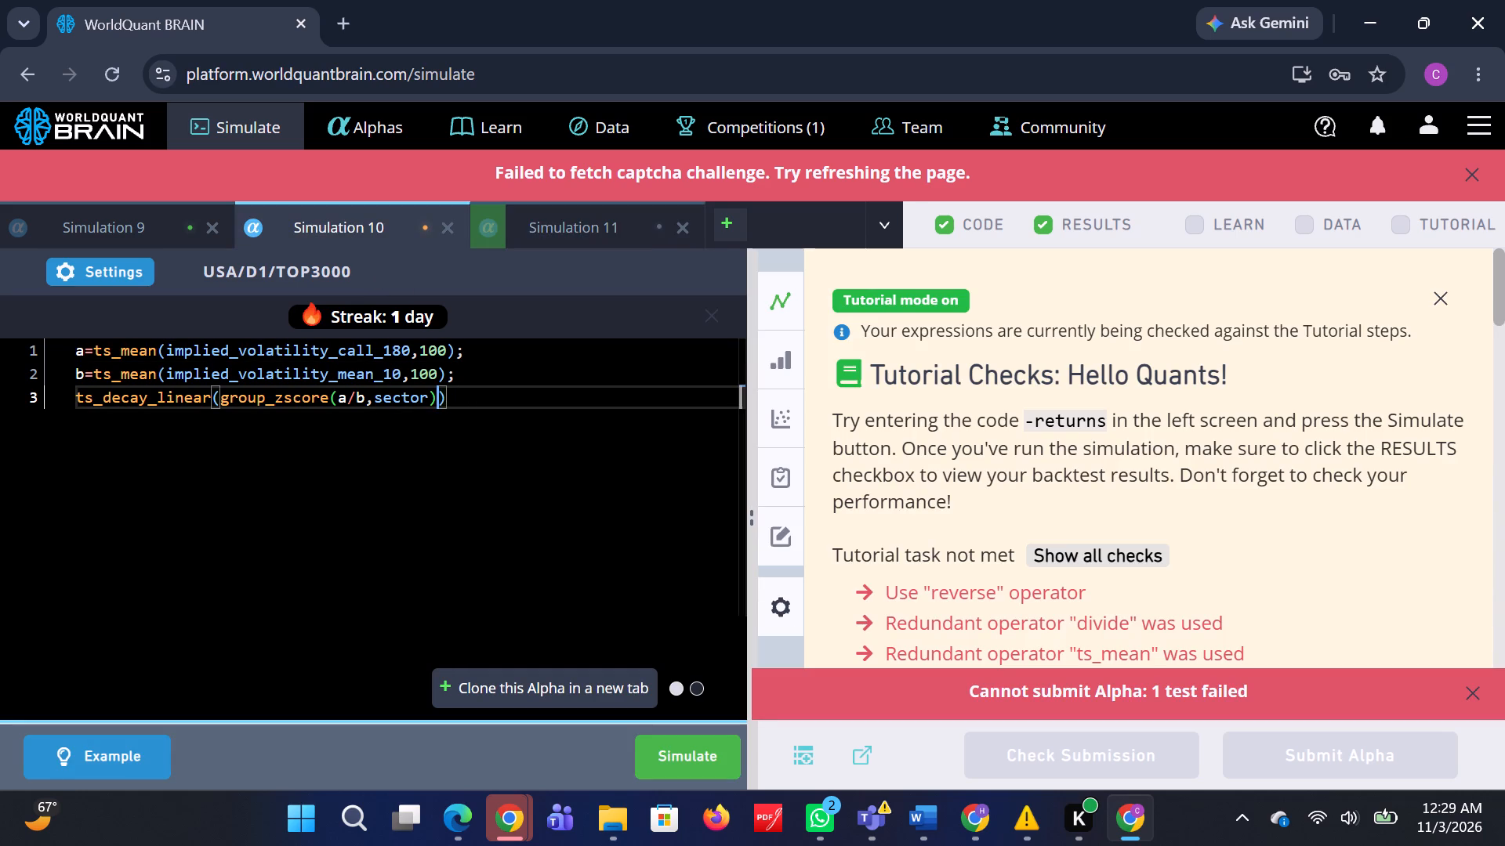
key("5")
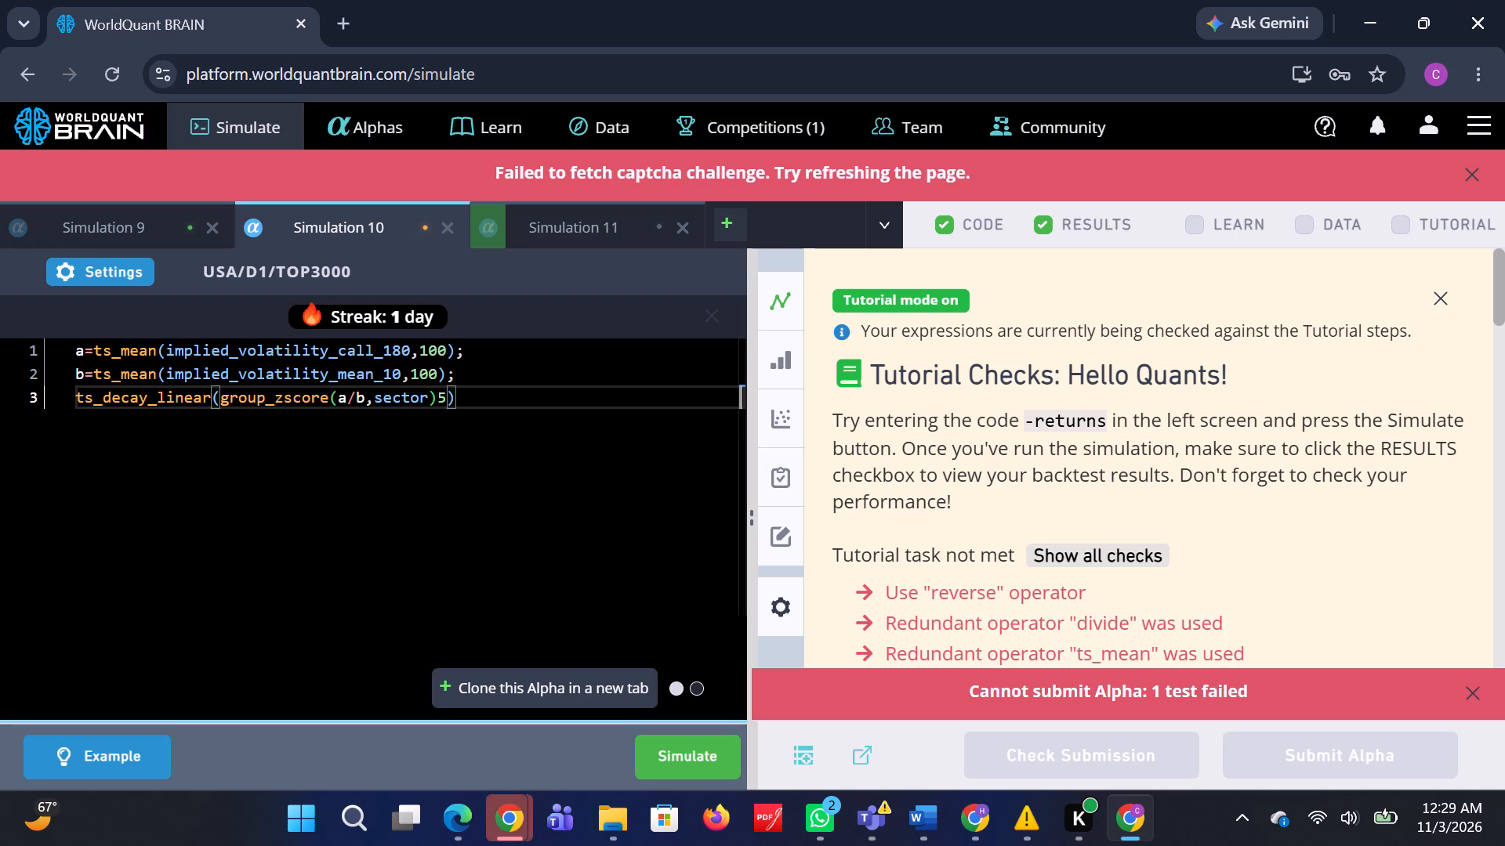
left_click(597, 230)
left_click(403, 227)
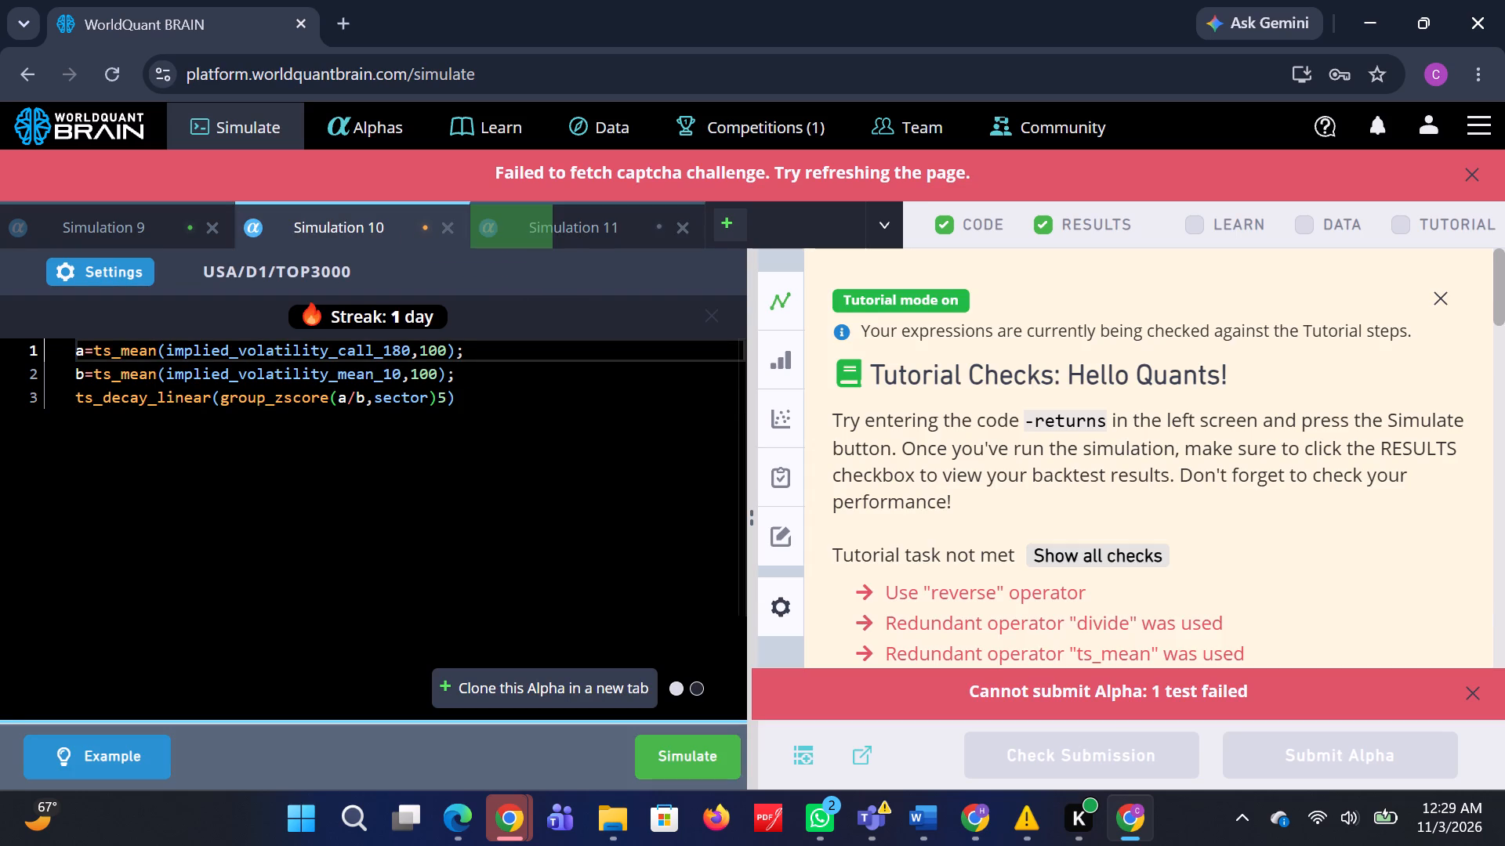
left_click(435, 393)
key("comma")
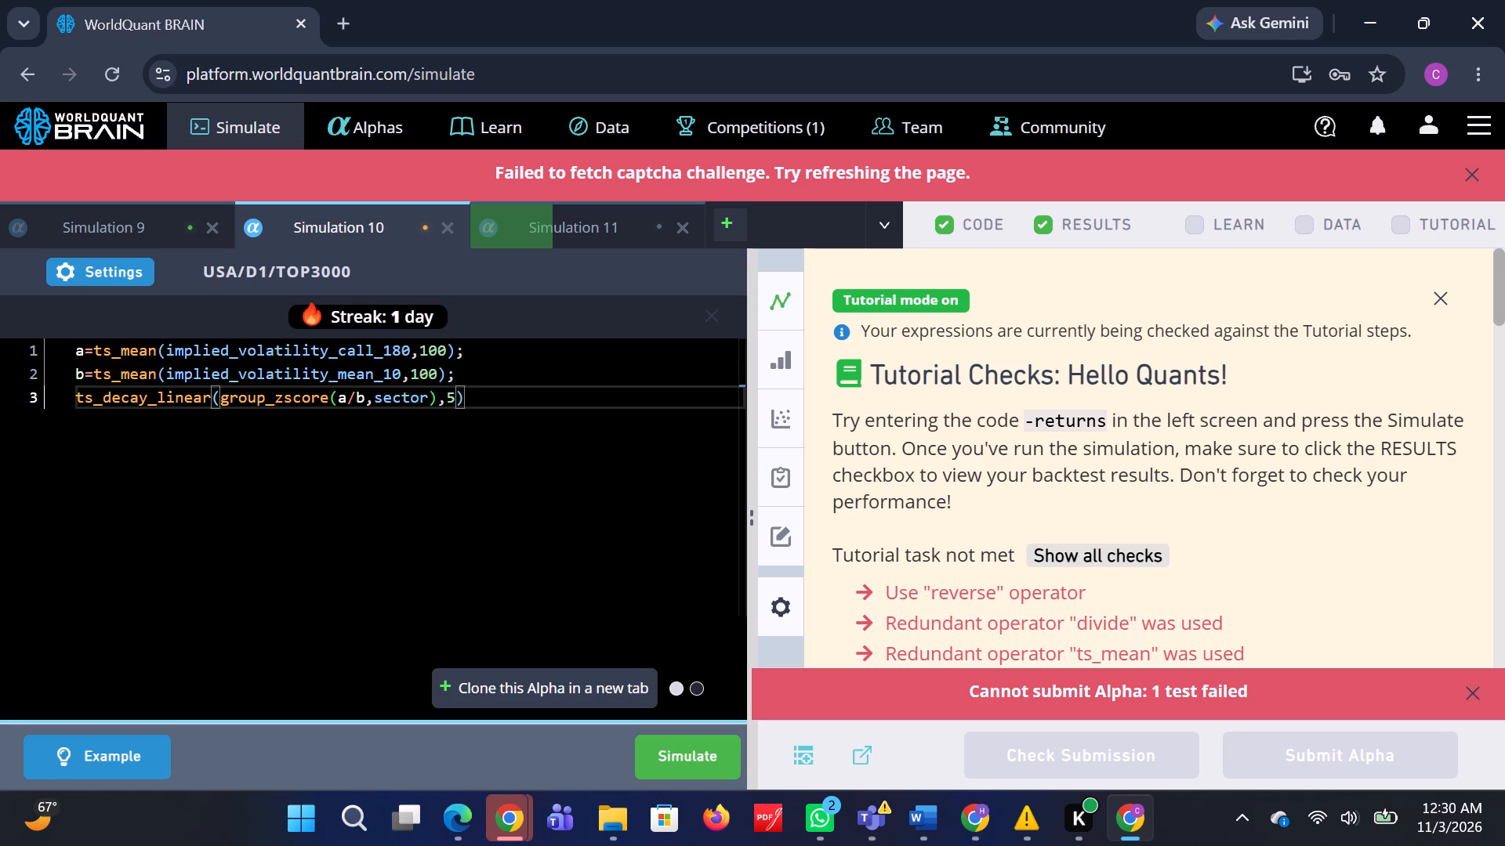
left_click(686, 765)
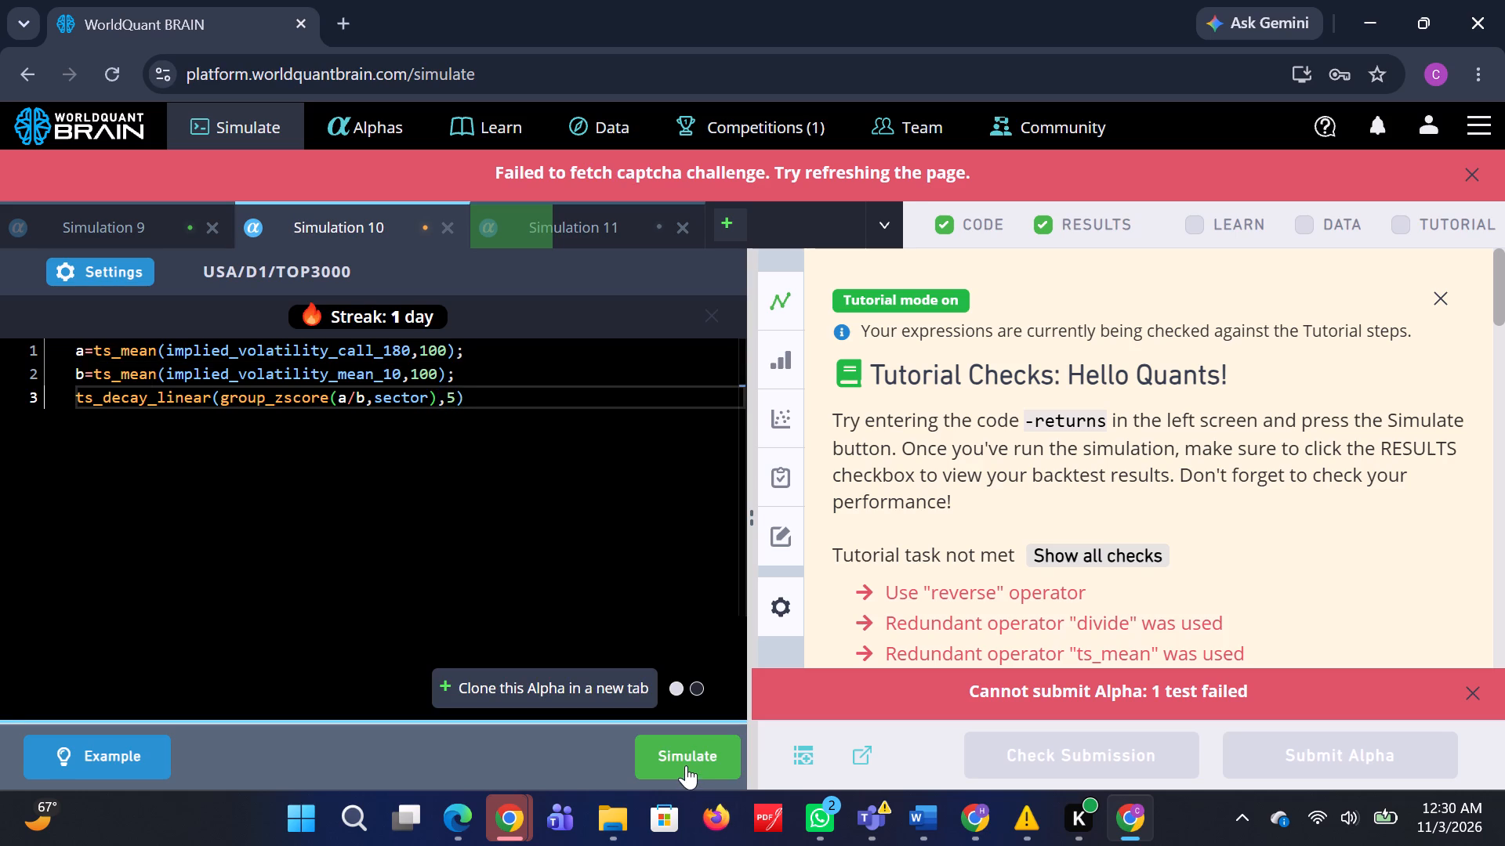
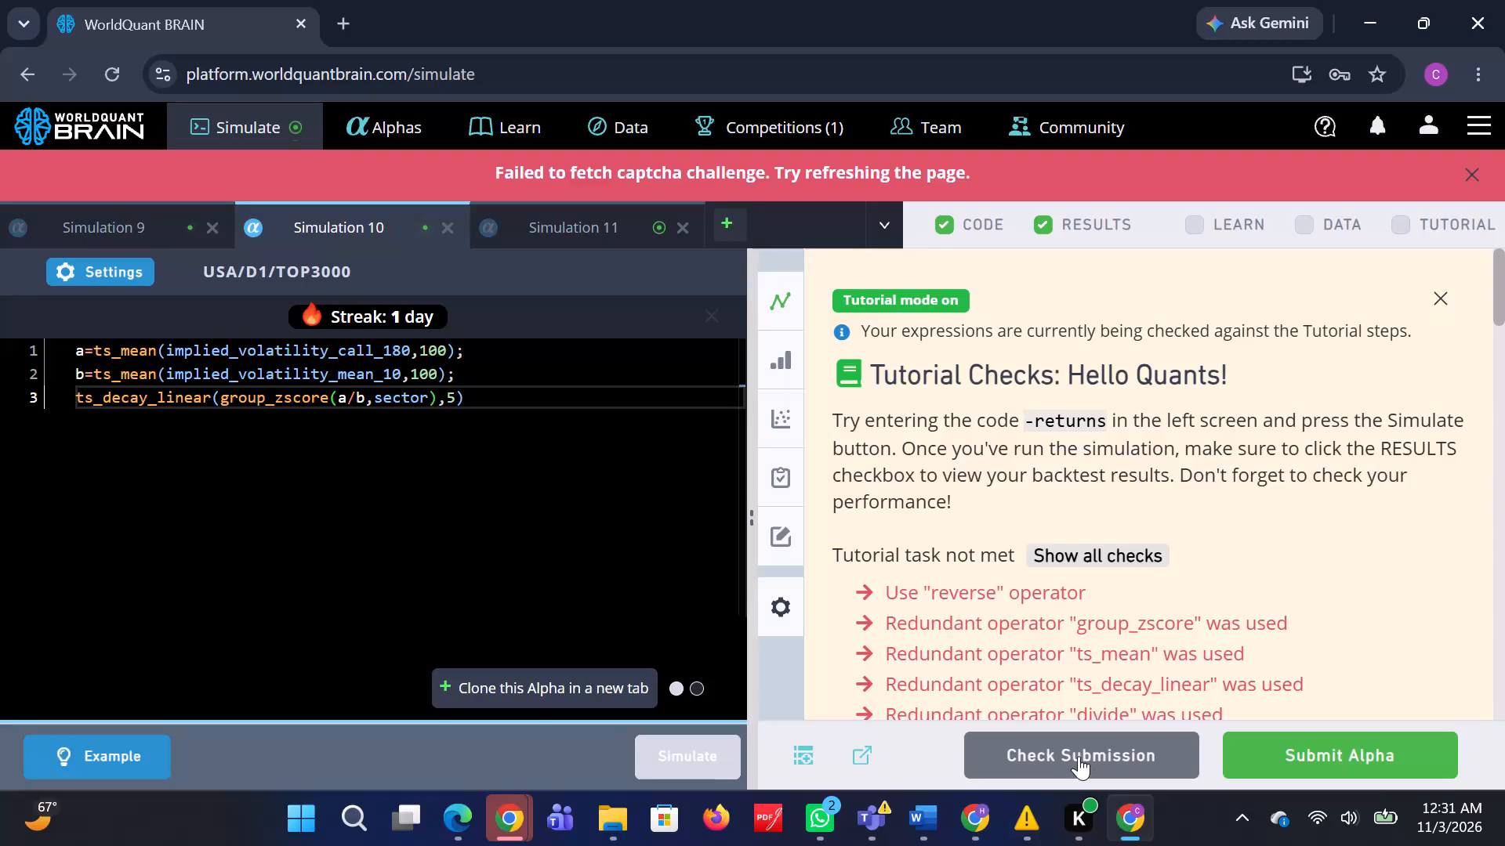
Run the submission check on Simulation 10 and expand the failed test's details.
left_click(1078, 755)
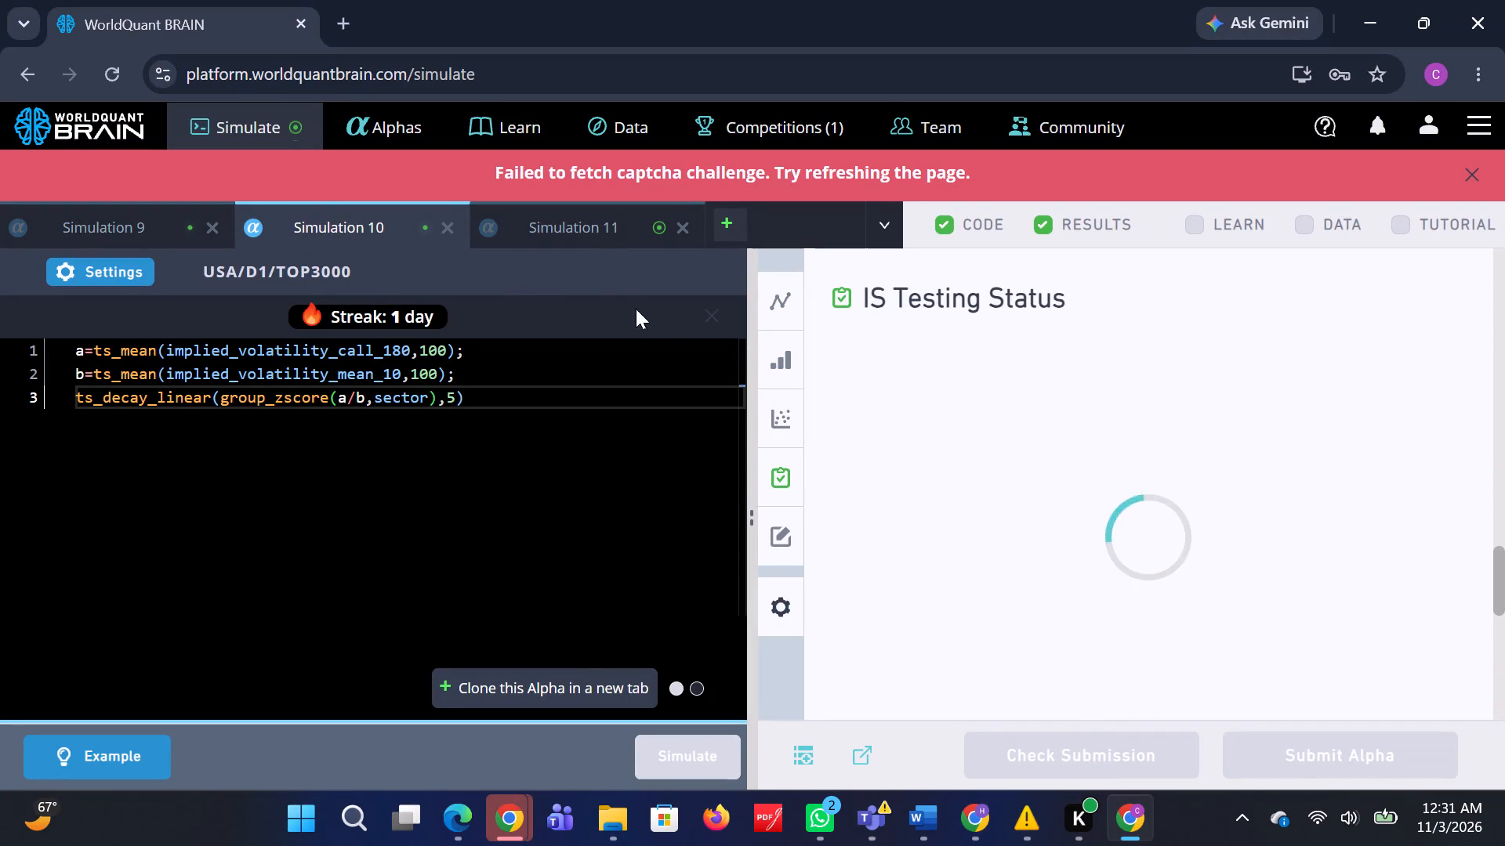
left_click(1024, 430)
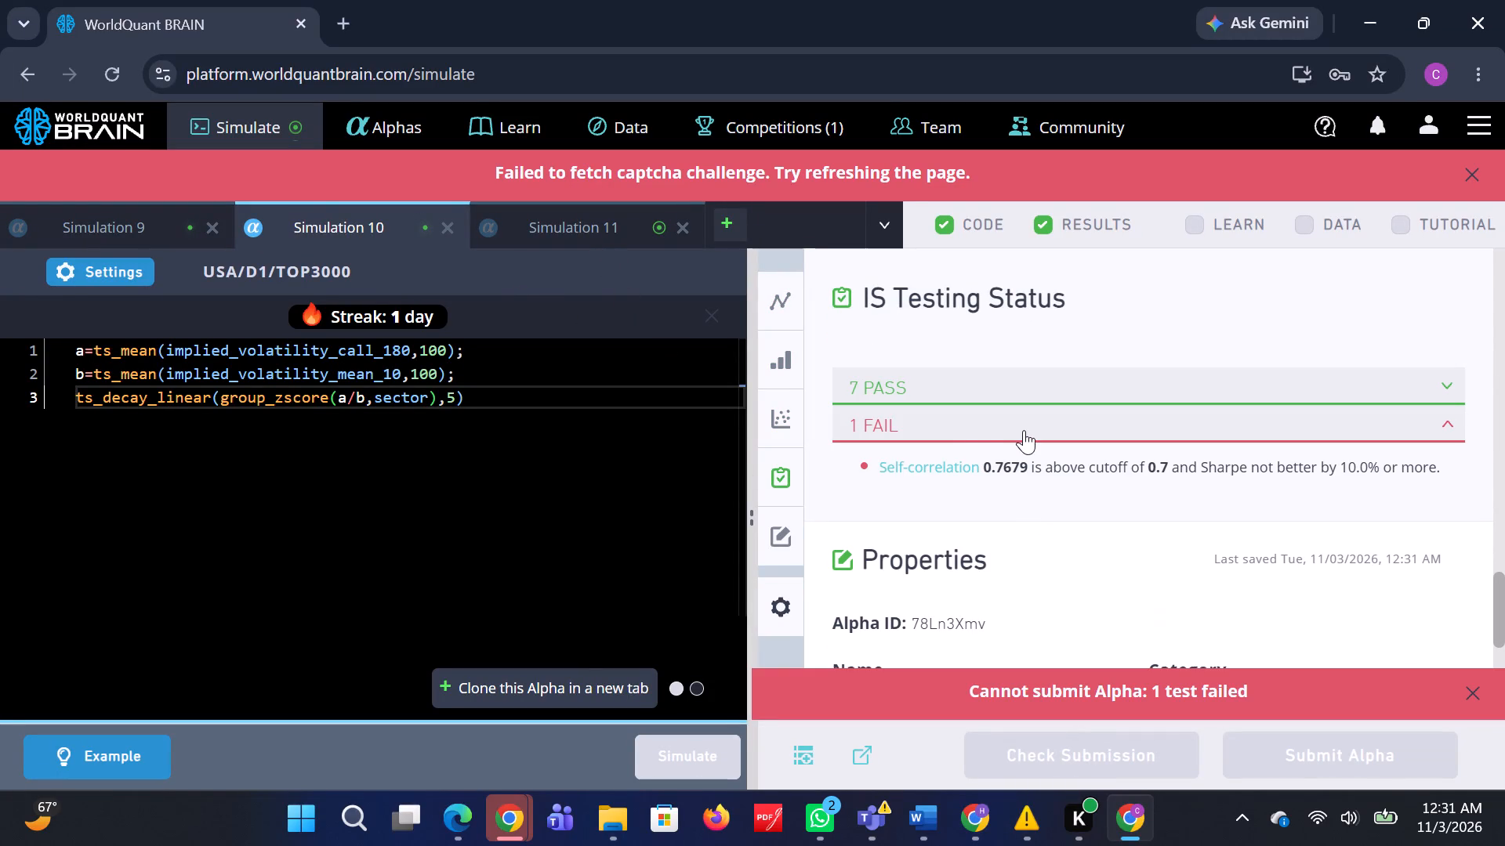
Reveal Simulation 11's test period, run its submission check and expand the failed test's details.
left_click(589, 226)
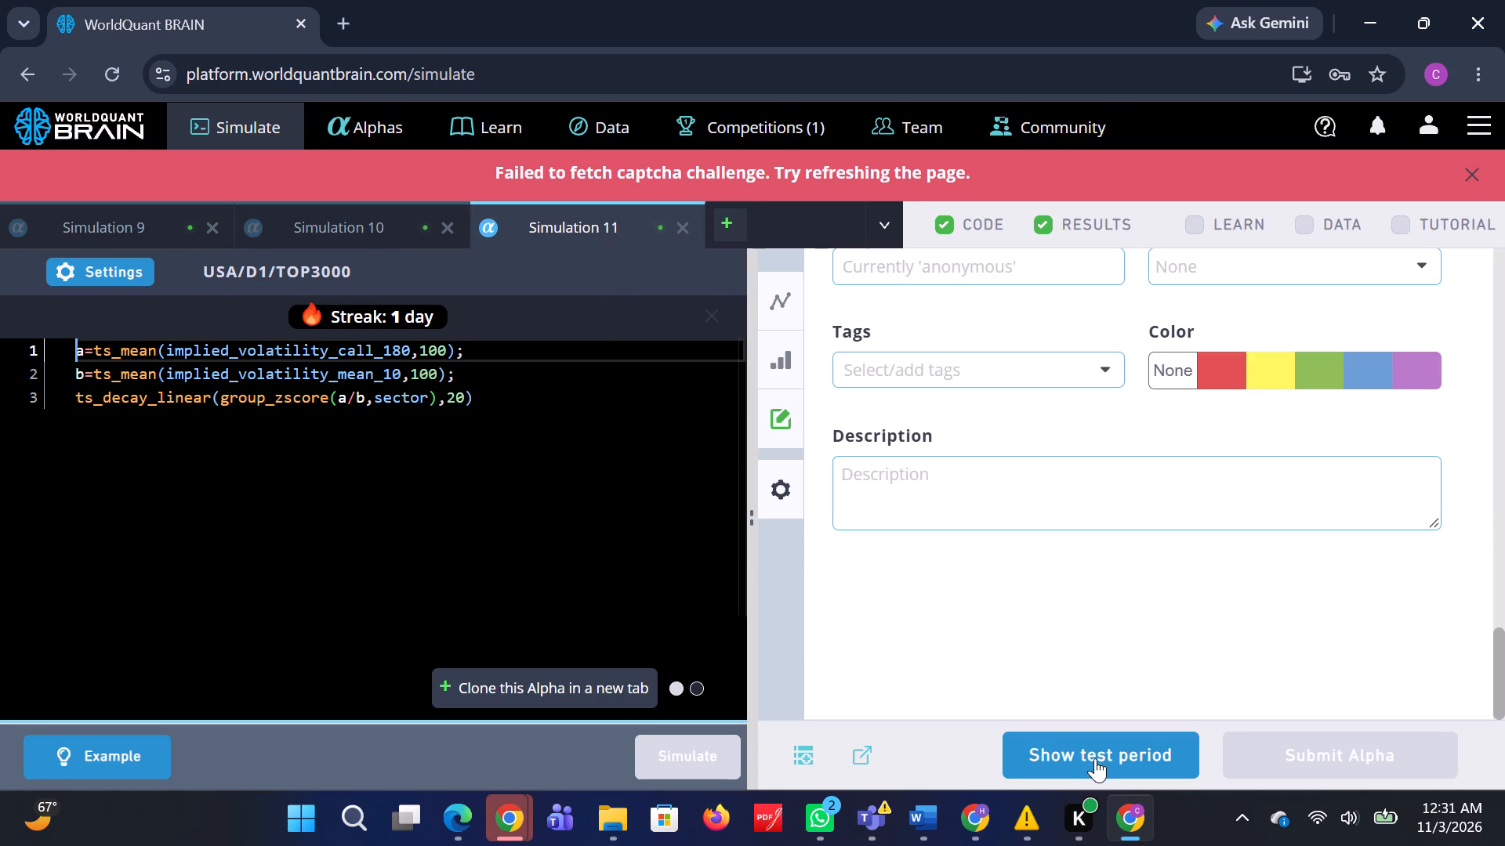
left_click(1091, 747)
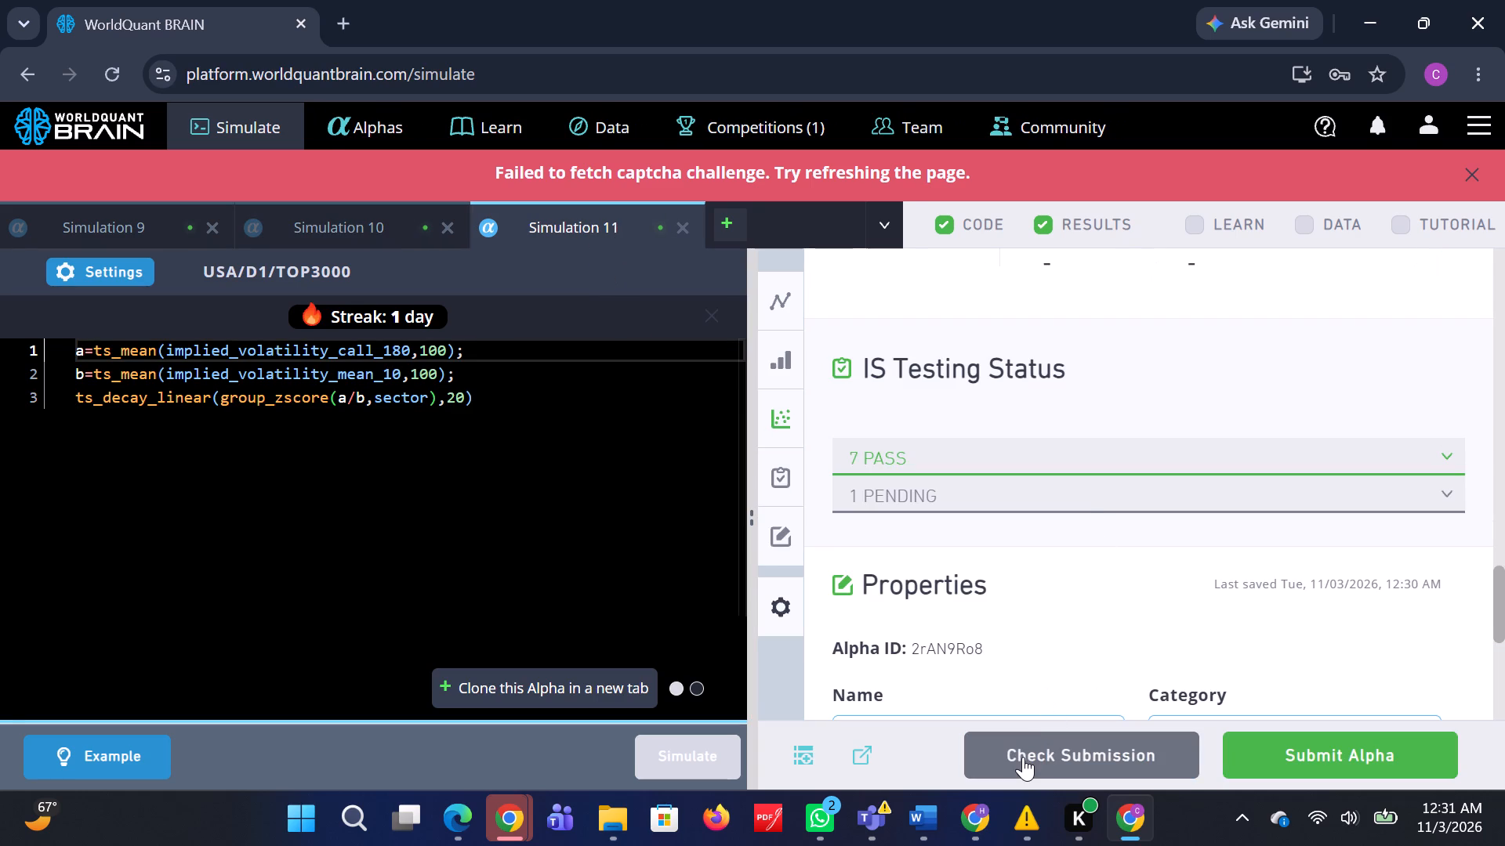
left_click(1023, 757)
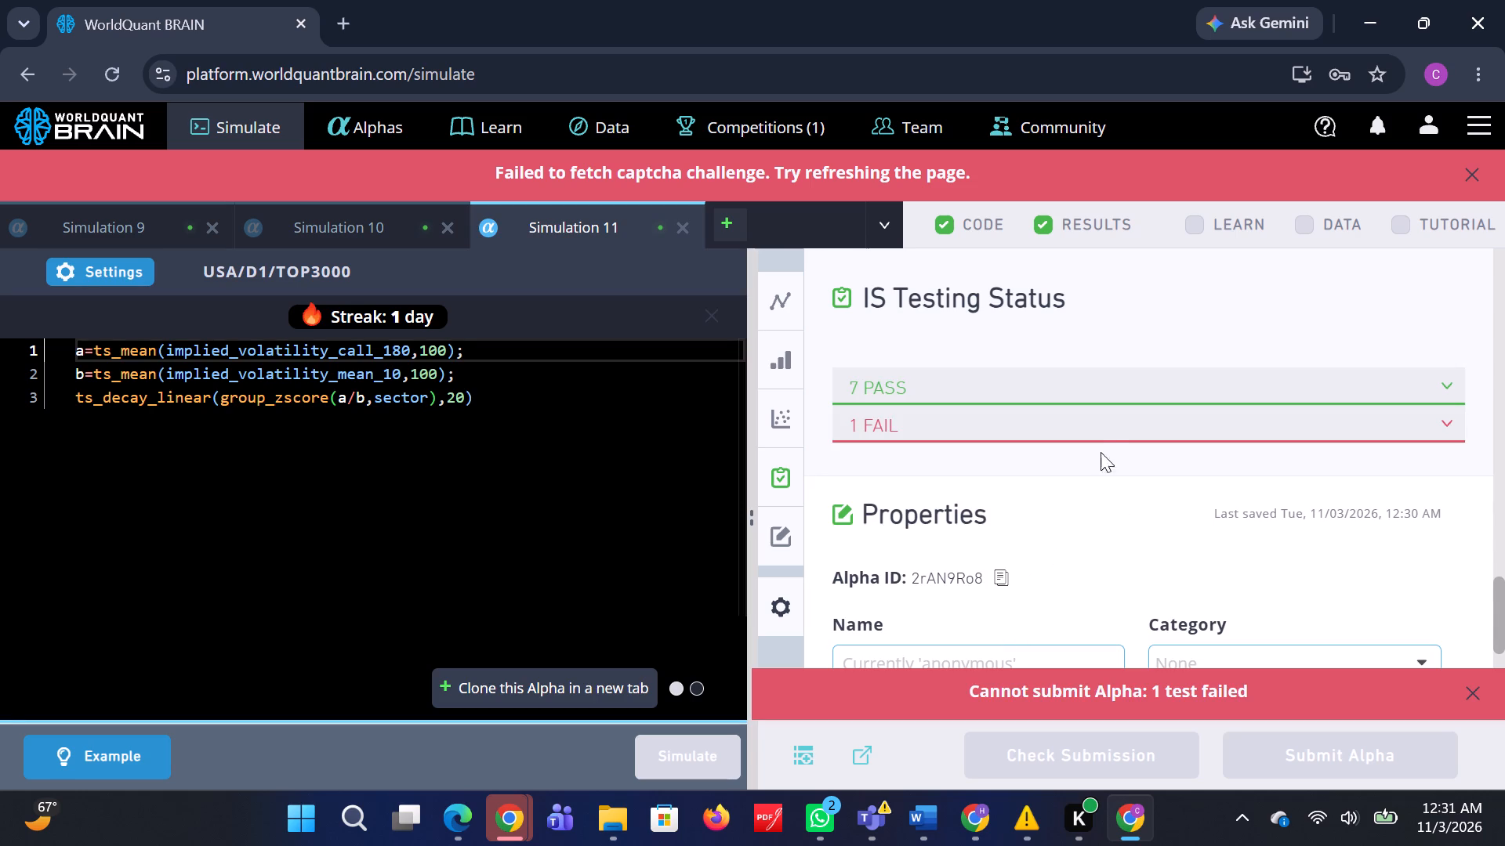
left_click(1091, 417)
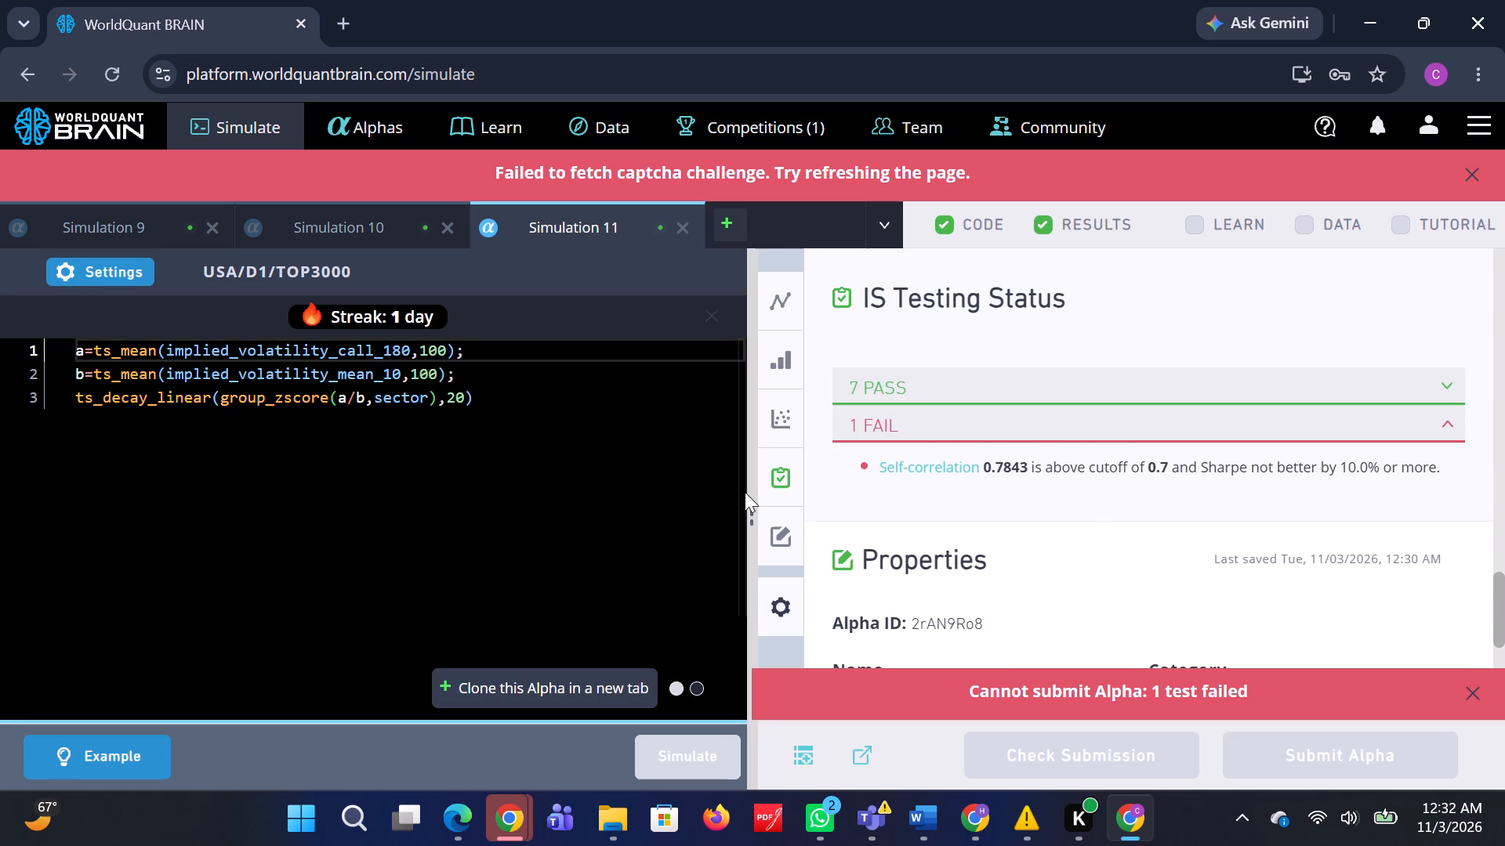
Change the ts_decay_linear window in Simulation 11 to 2 and simulate the alpha.
left_click(461, 396)
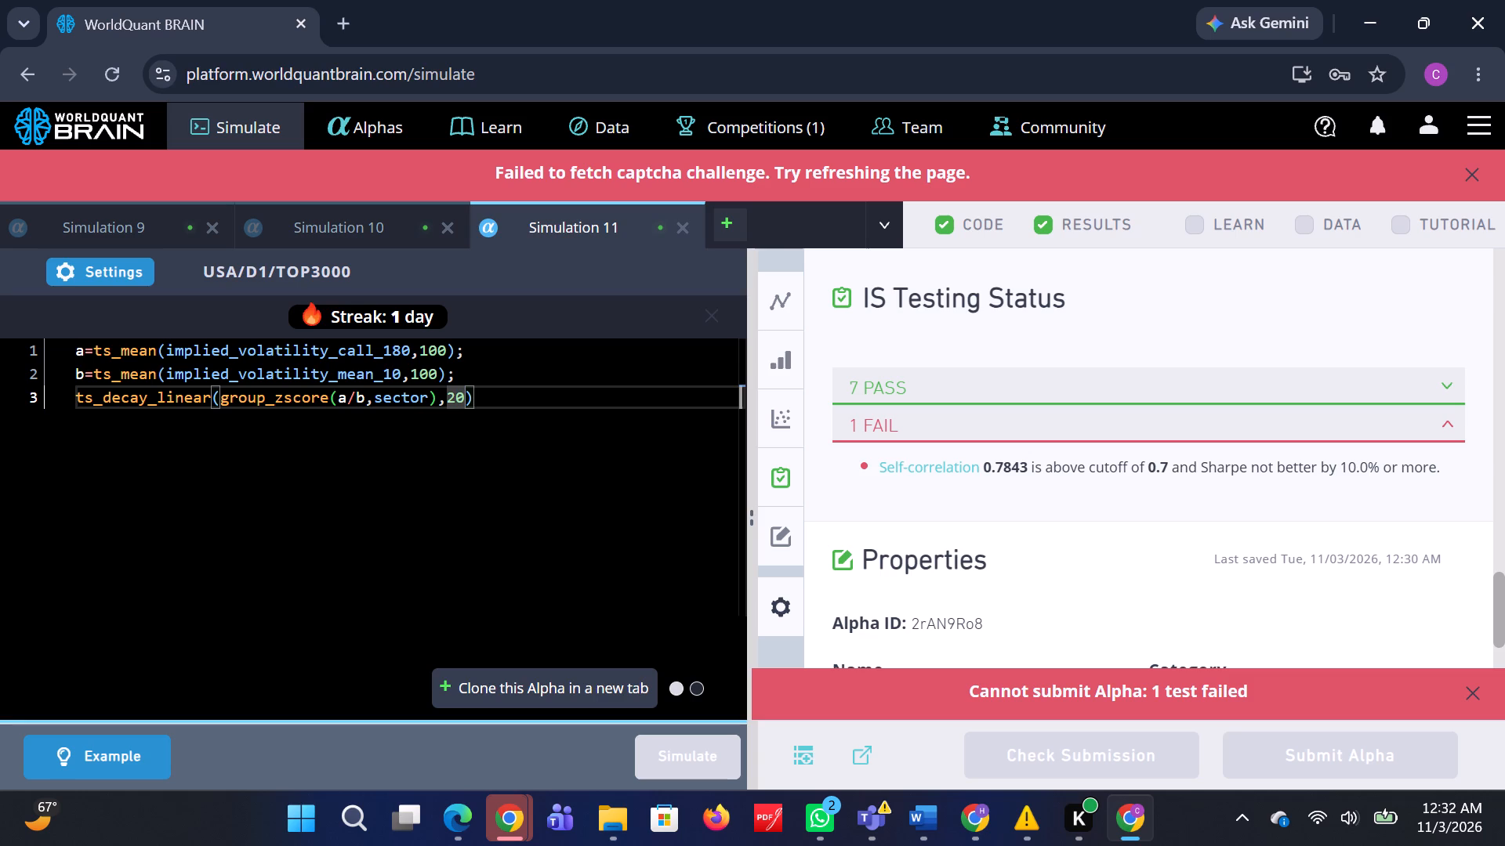
key("BackSpace")
key("BackSpace")
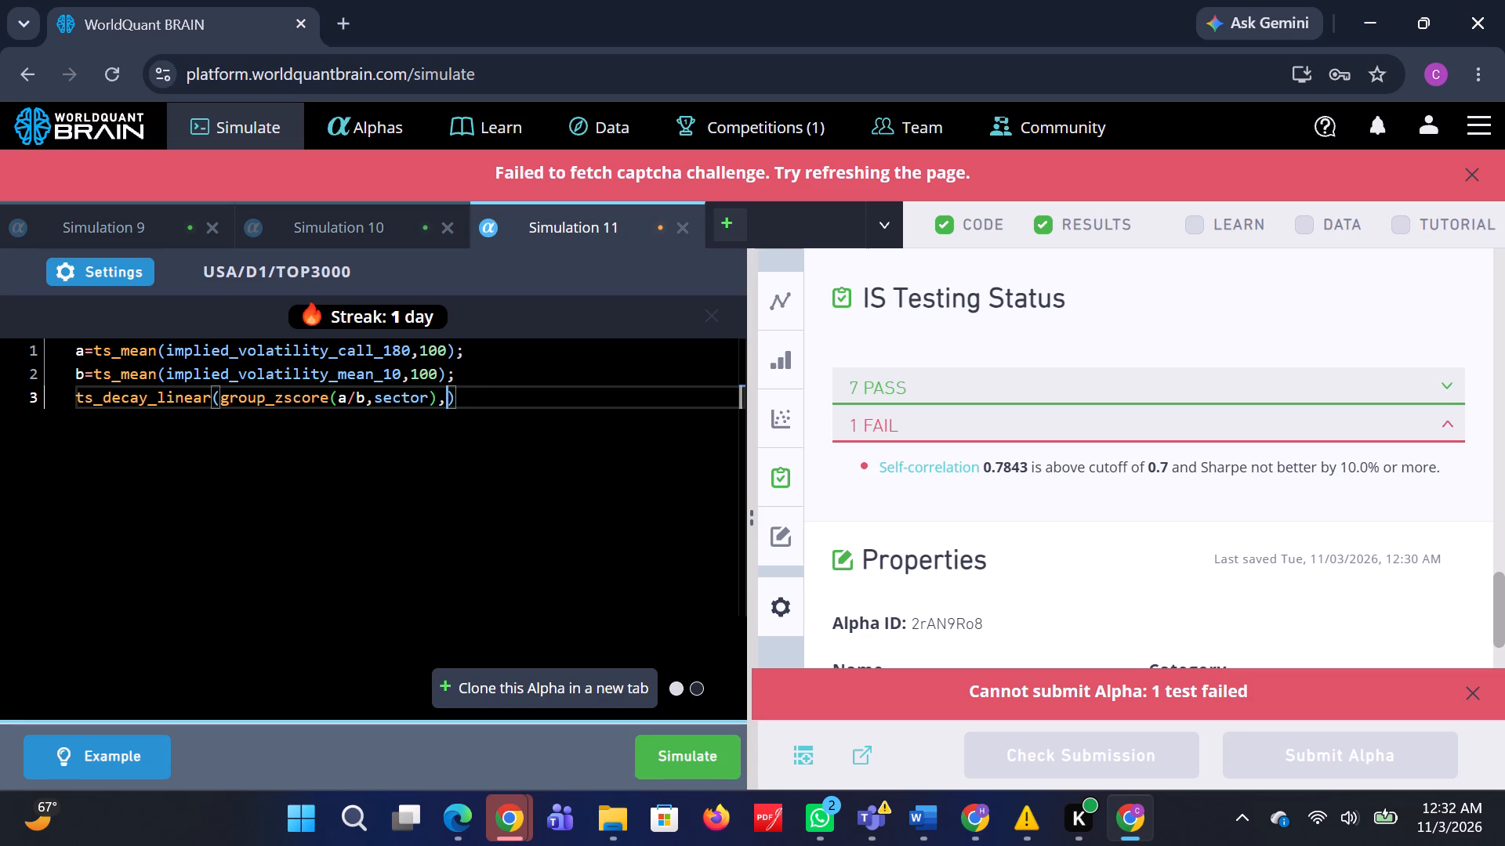
key("2")
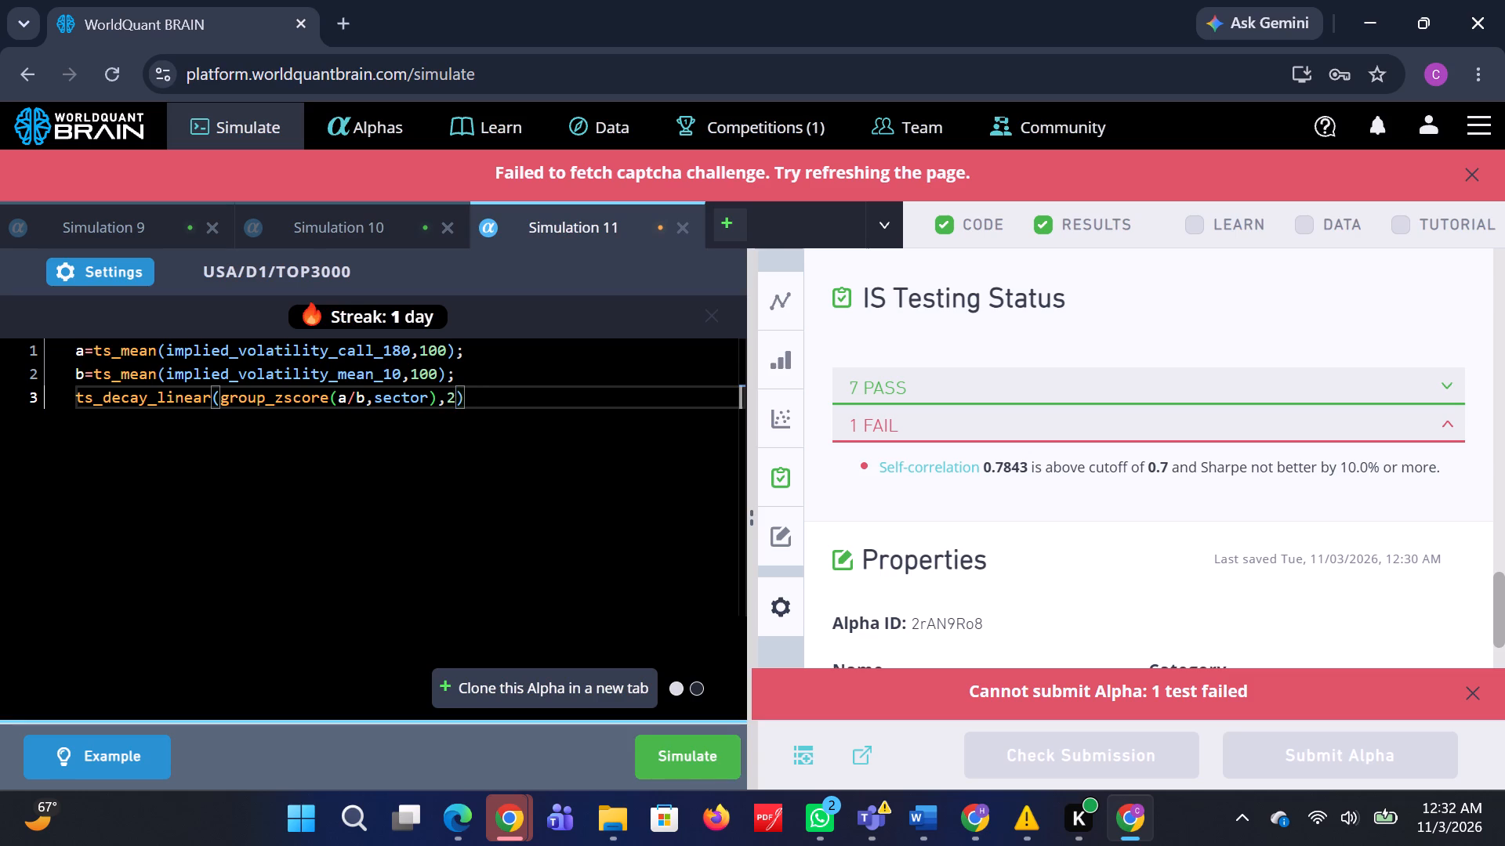
left_click(679, 759)
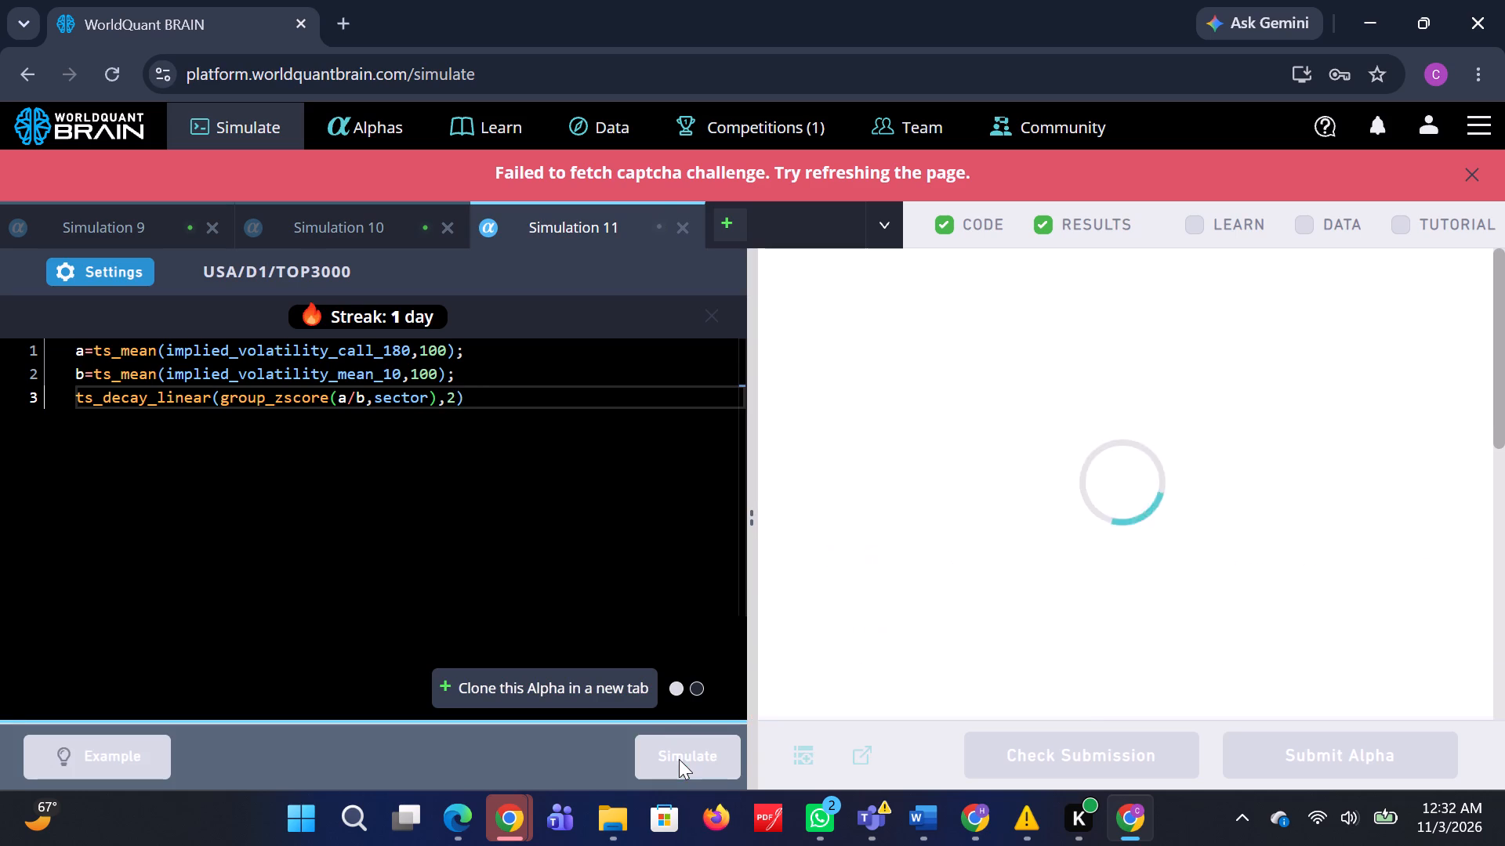
Change the ts_decay_linear window in Simulation 10 to 1 and simulate the alpha.
left_click(367, 219)
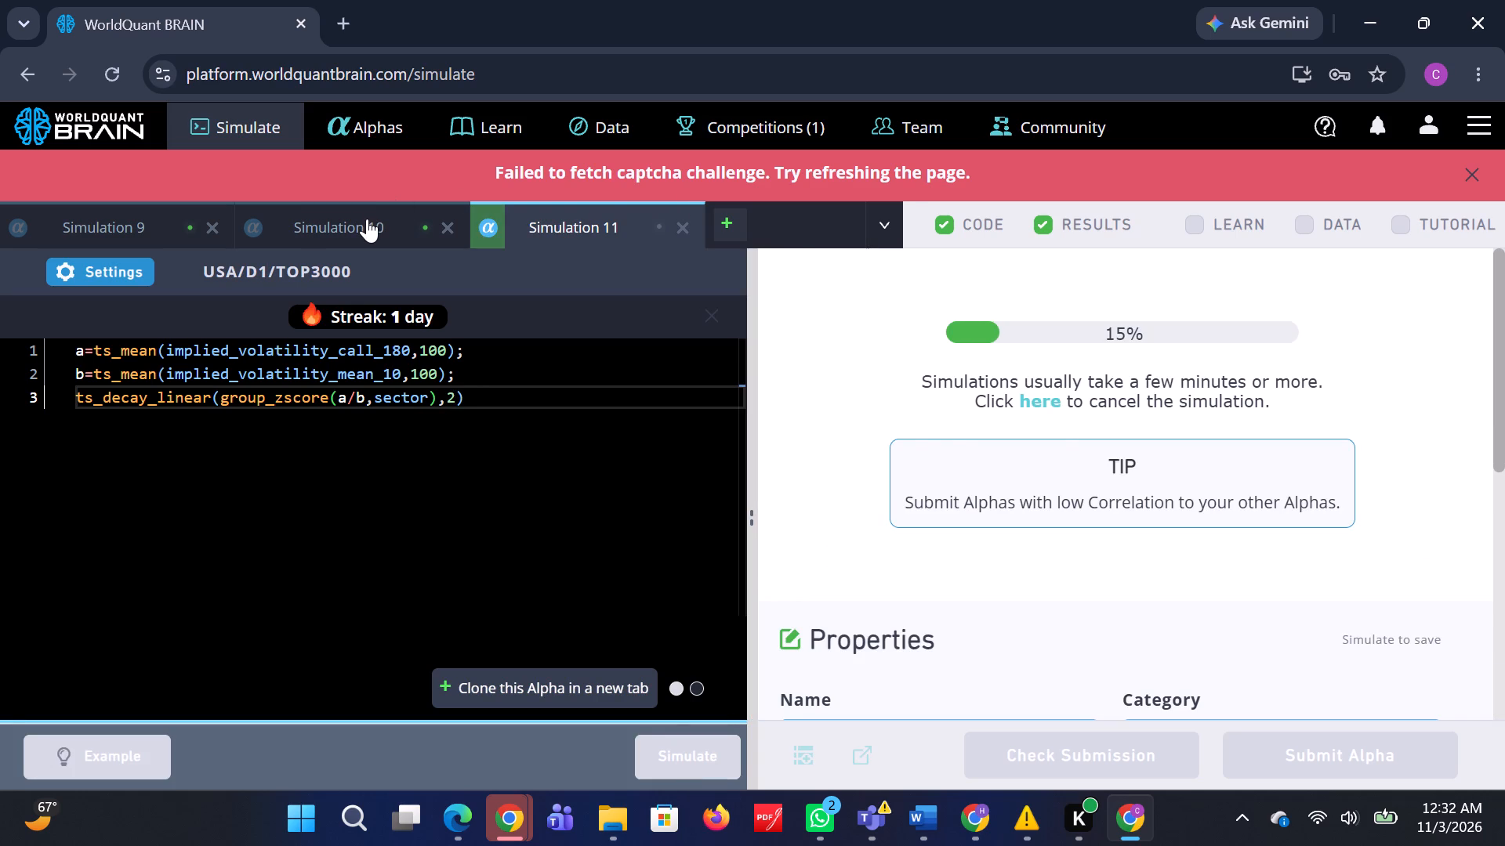
left_click(454, 394)
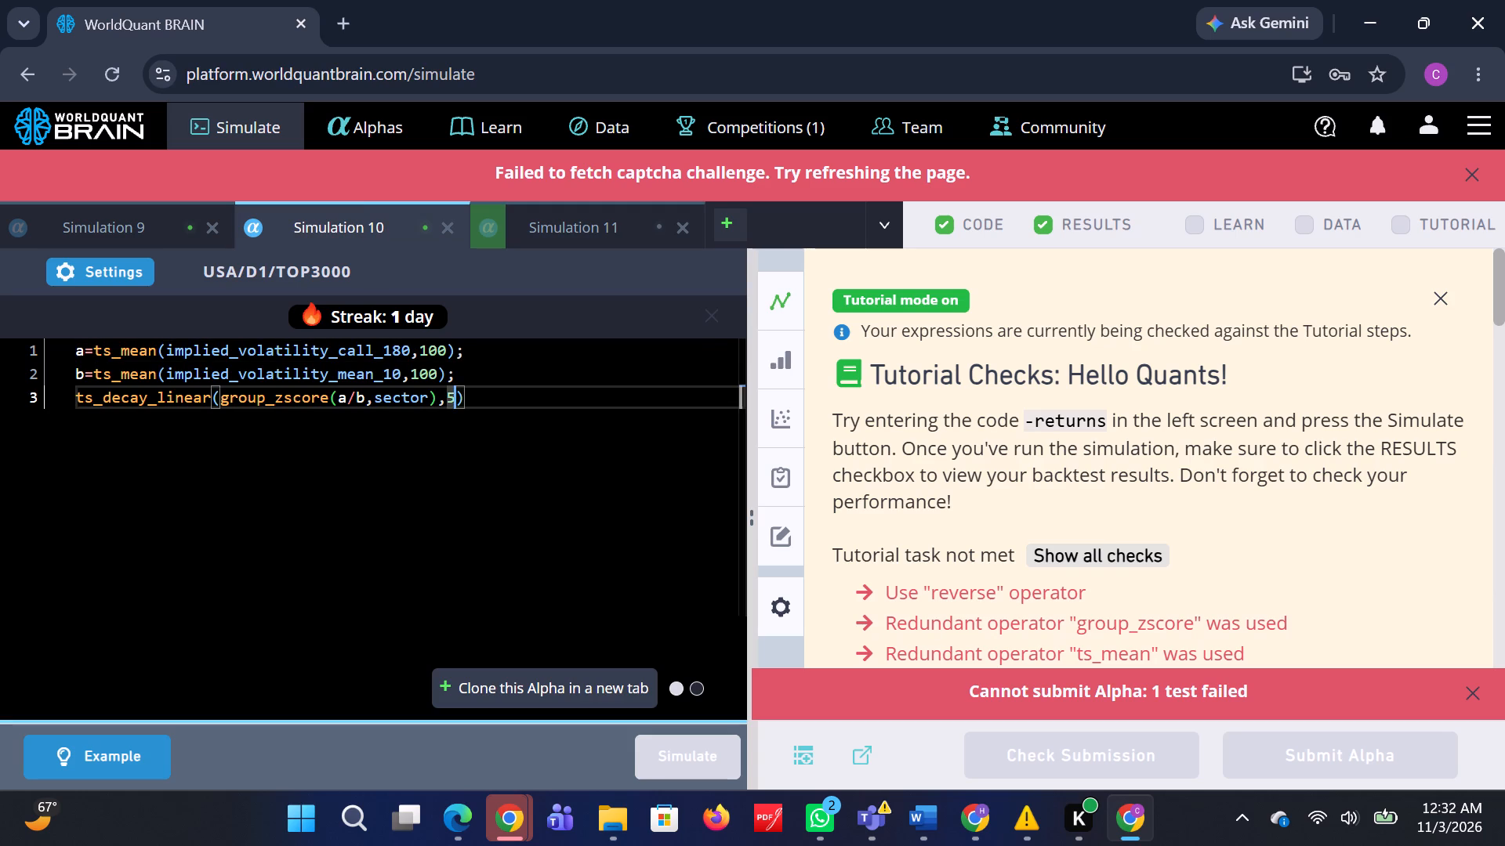
key("BackSpace")
key("1")
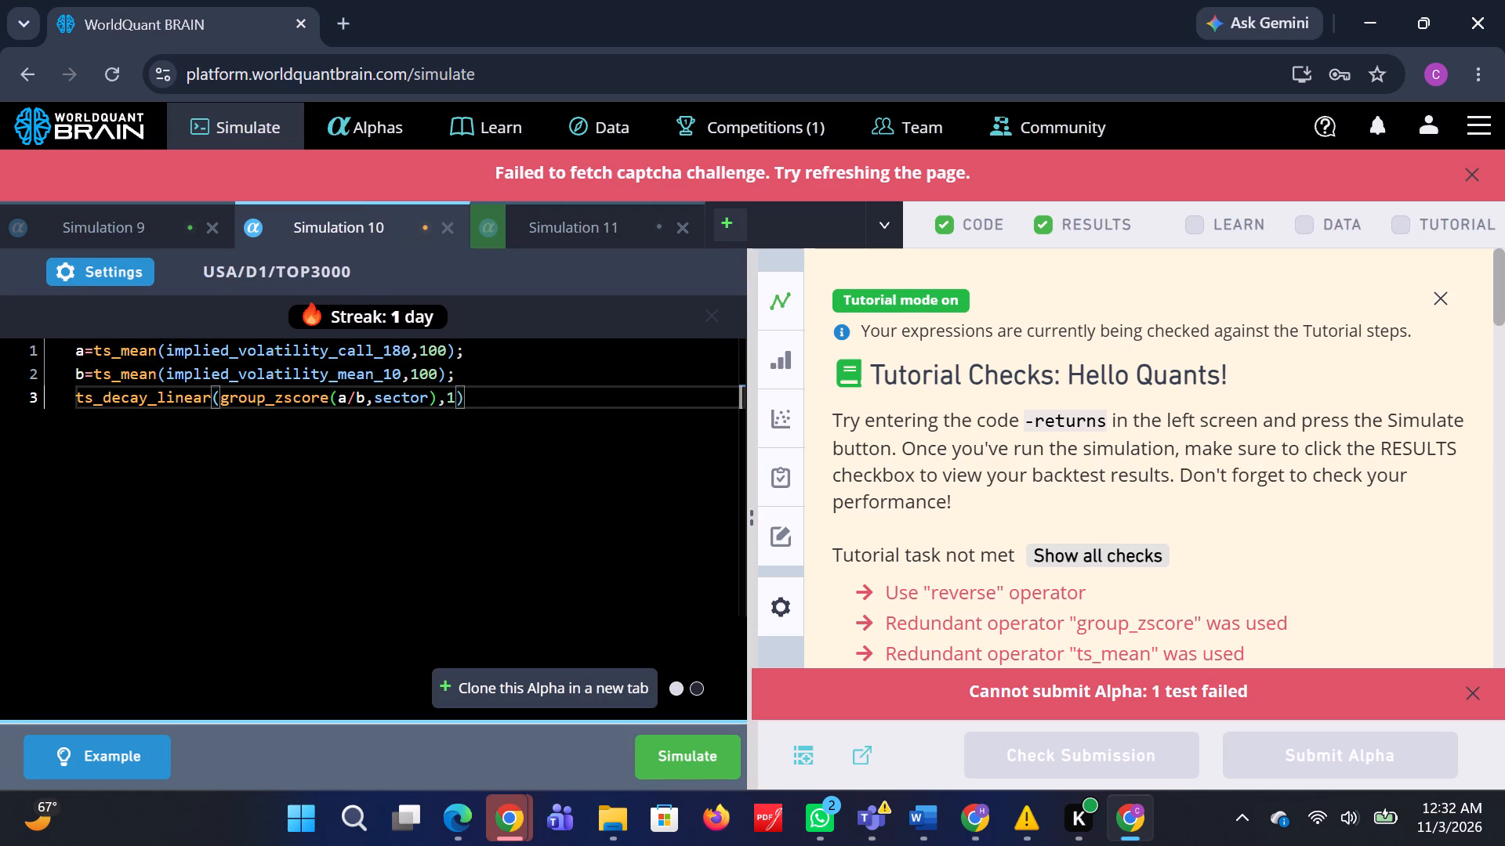
left_click(686, 754)
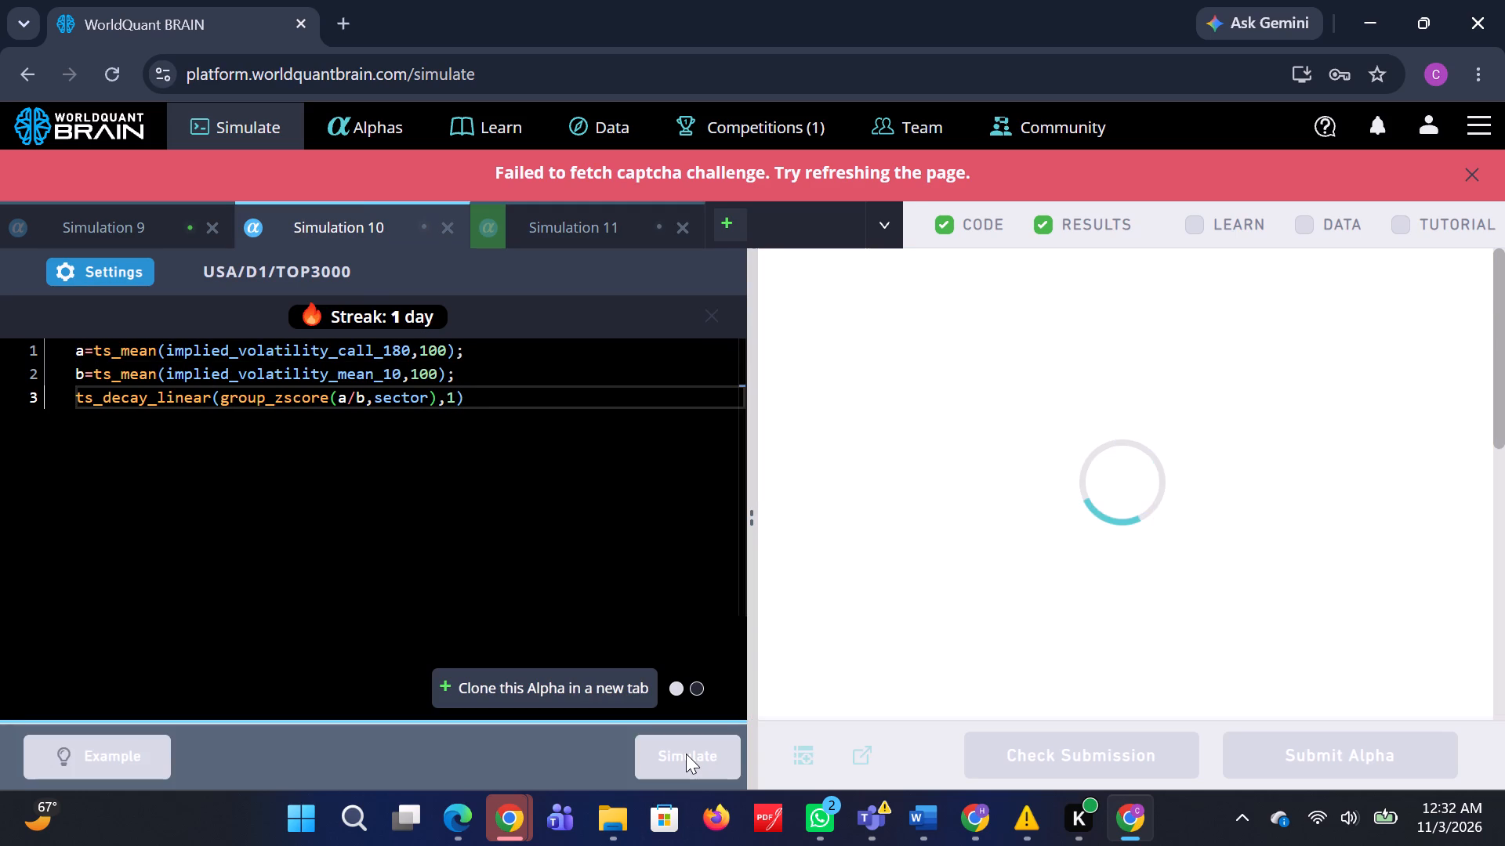
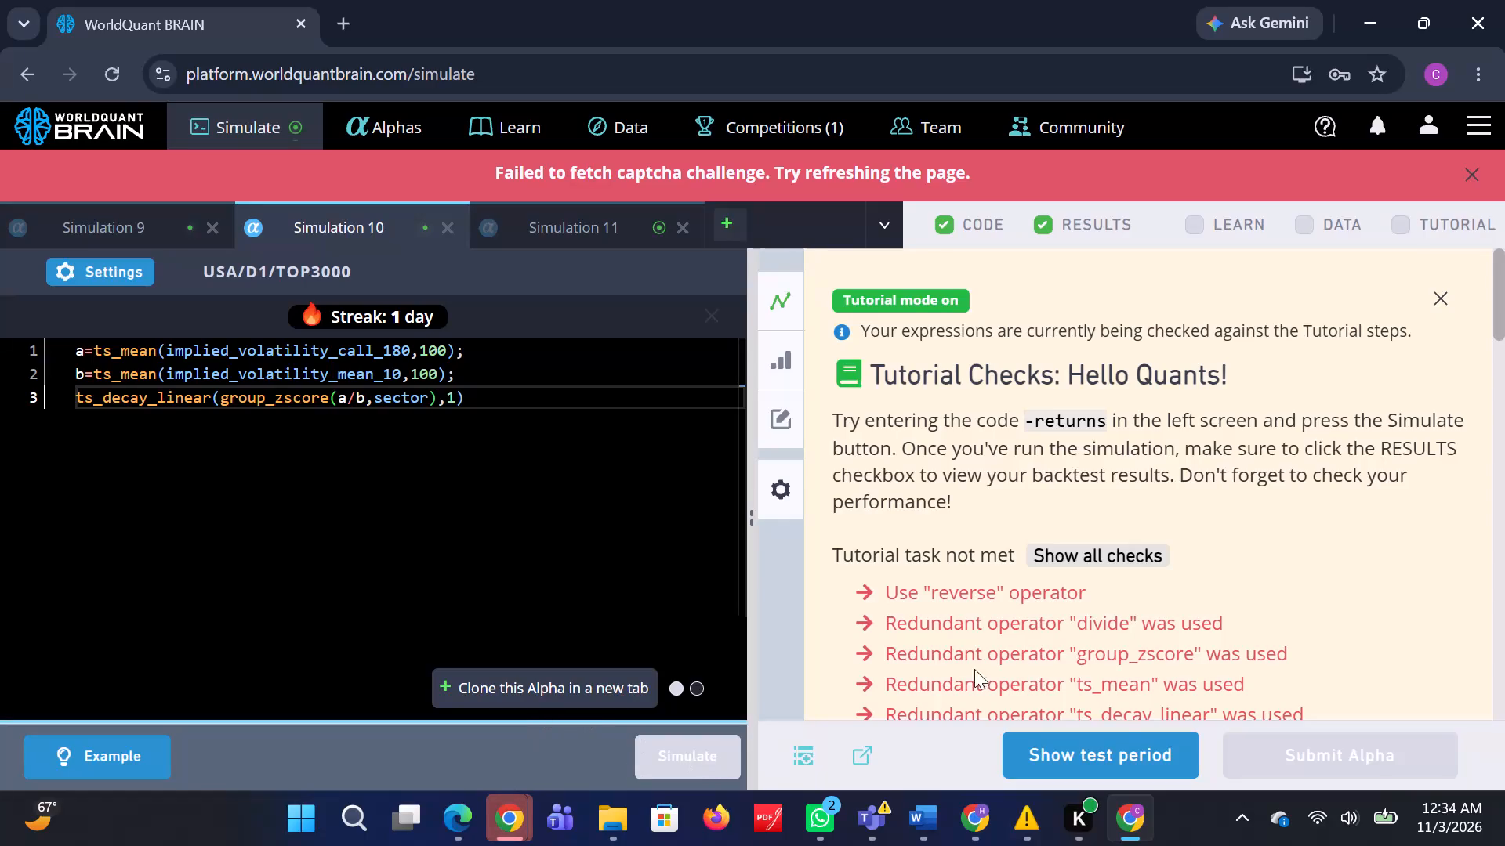
Reveal Simulation 10's test period, run its submission check and expand the failed test's details.
left_click(1100, 760)
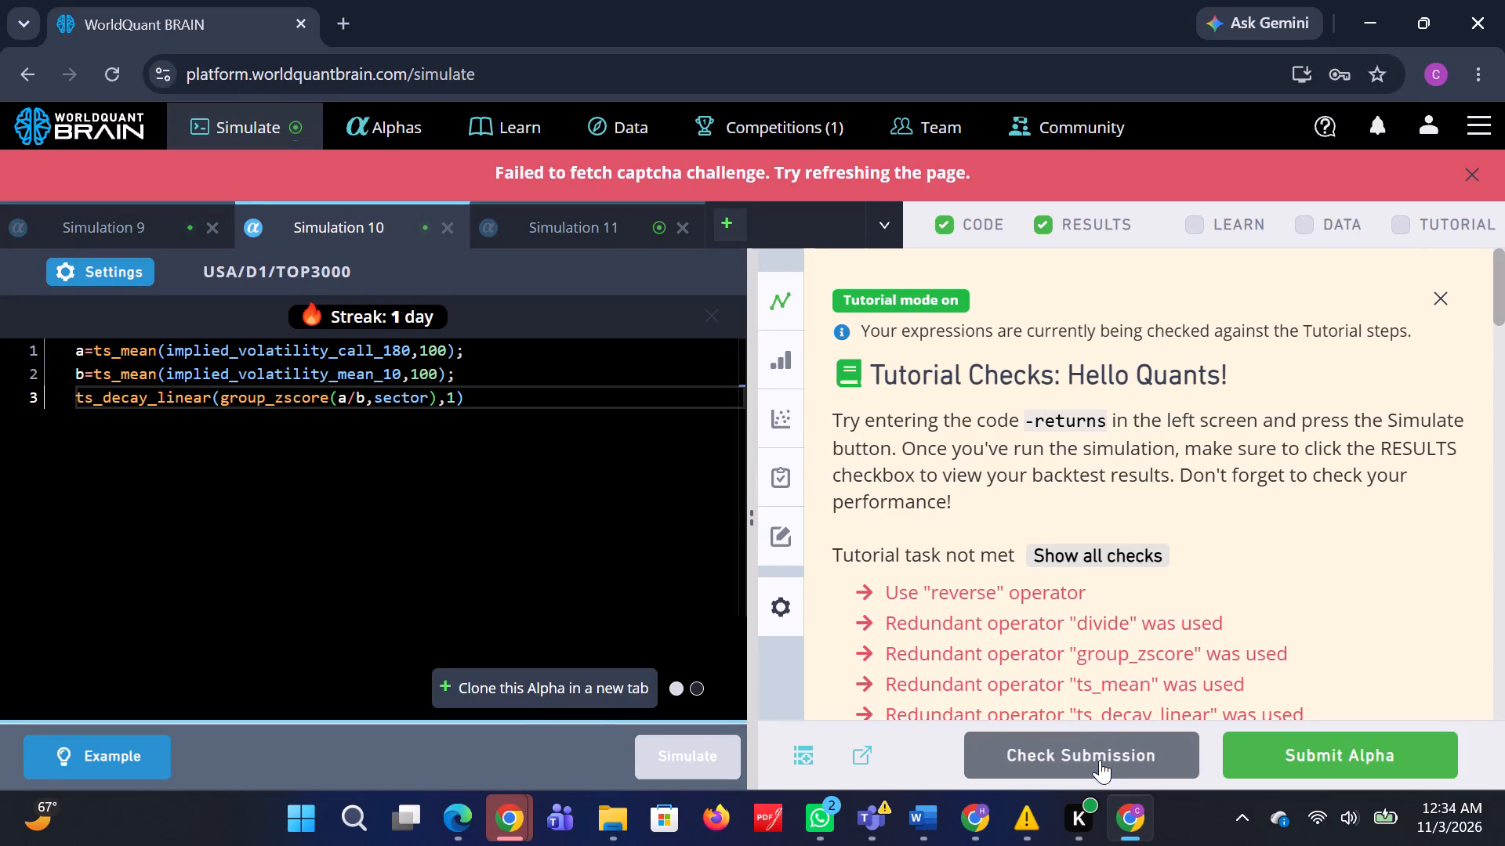
left_click(1100, 757)
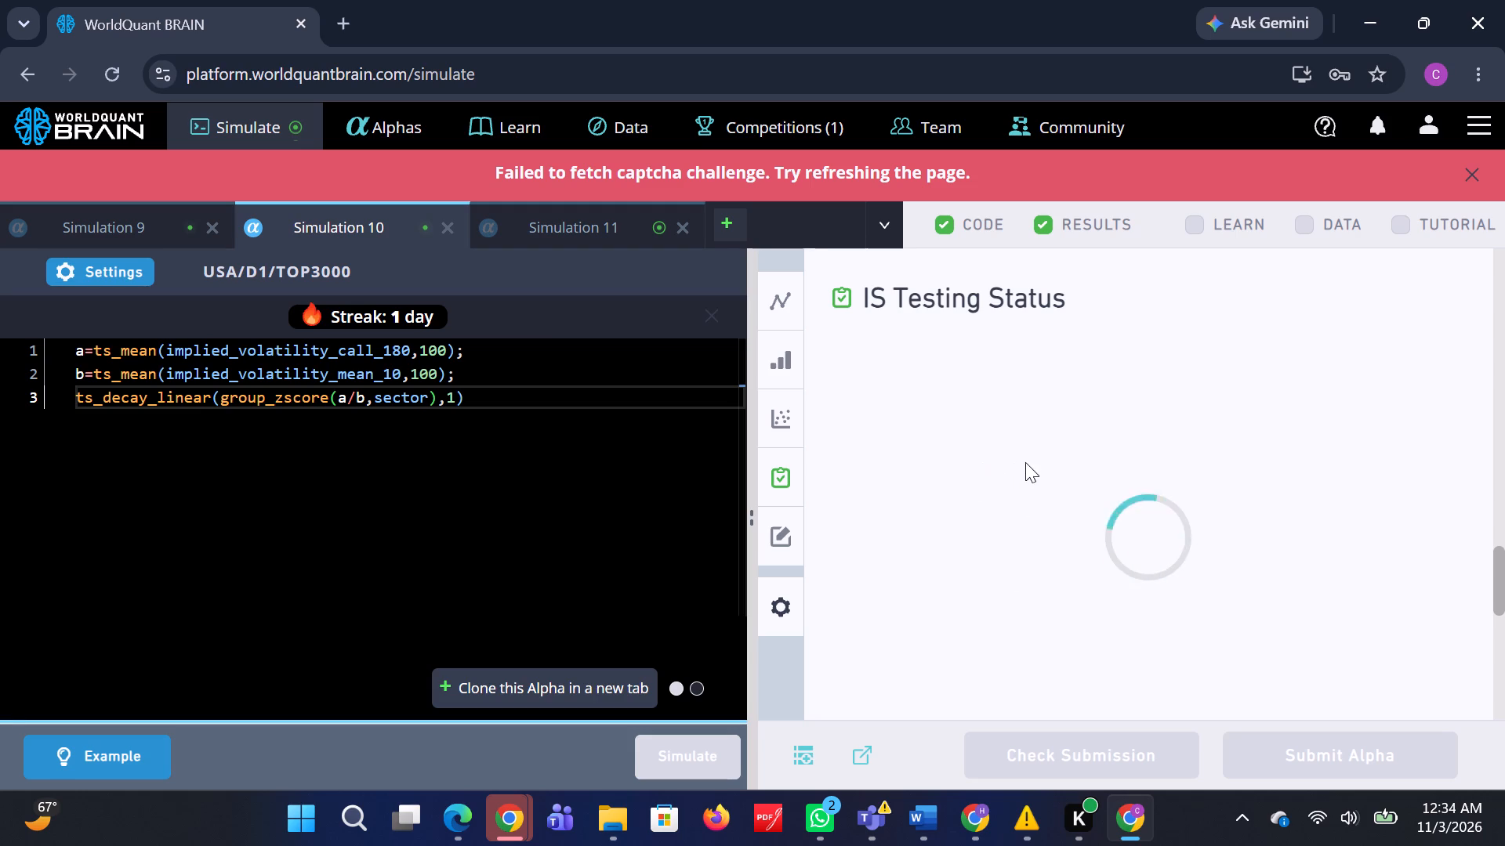
left_click(1103, 419)
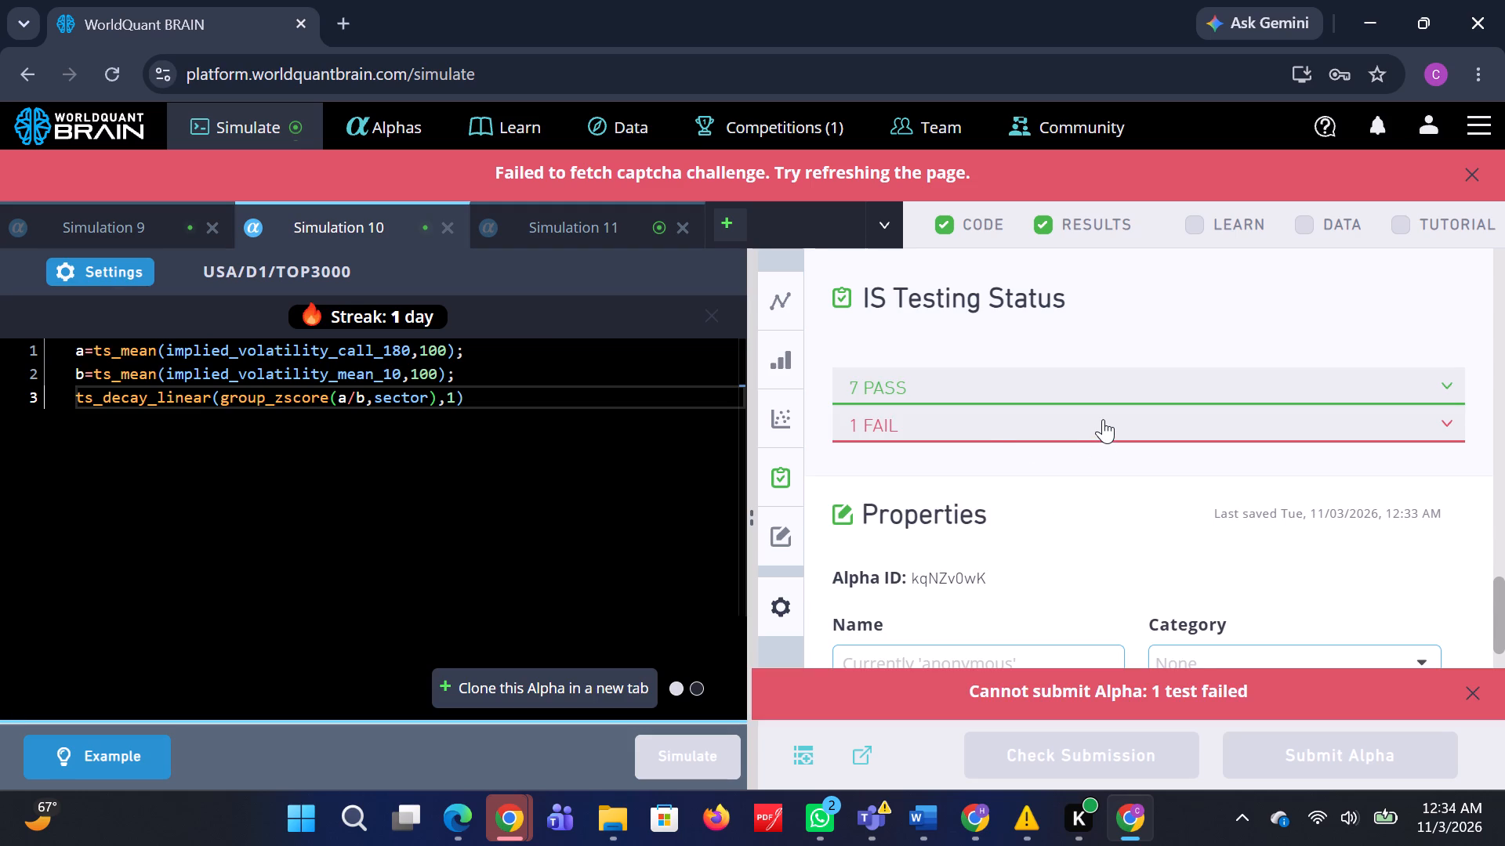
Reveal Simulation 11's test period, run its submission check and expand the failed test's details.
left_click(628, 222)
left_click(1143, 745)
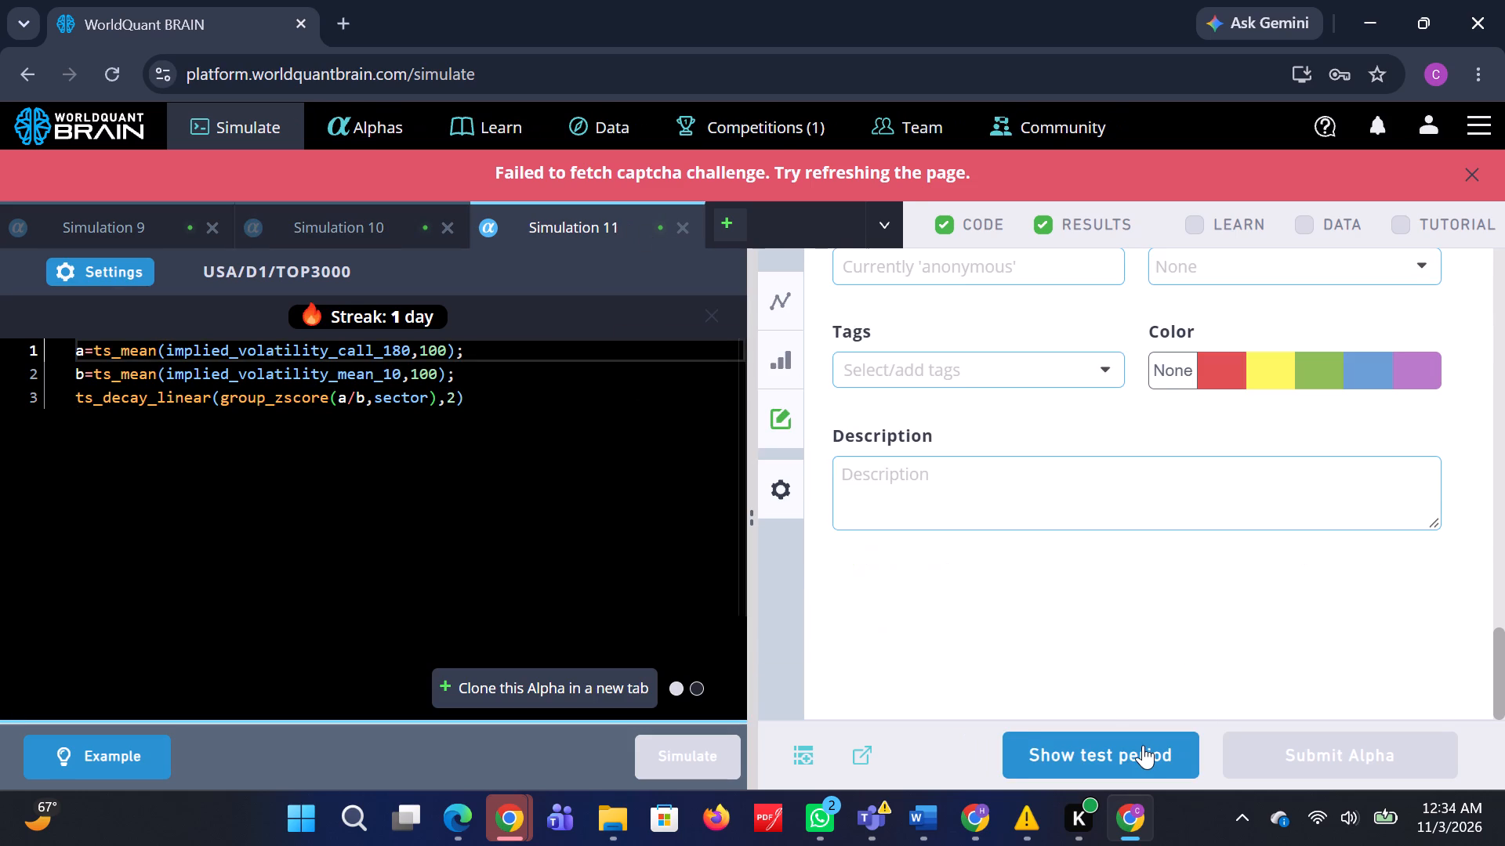
left_click(1138, 747)
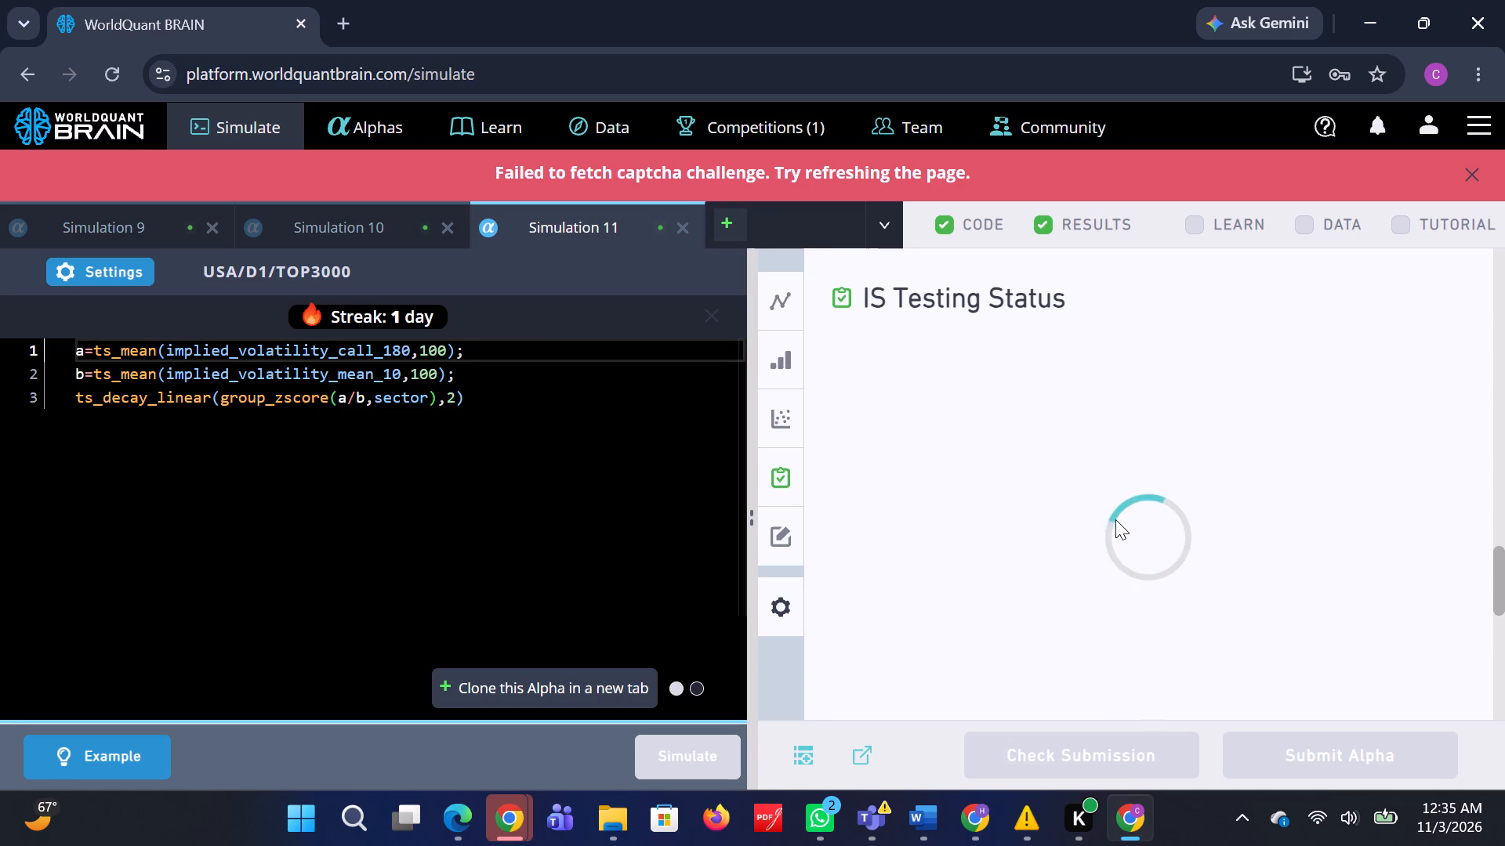
left_click(1097, 437)
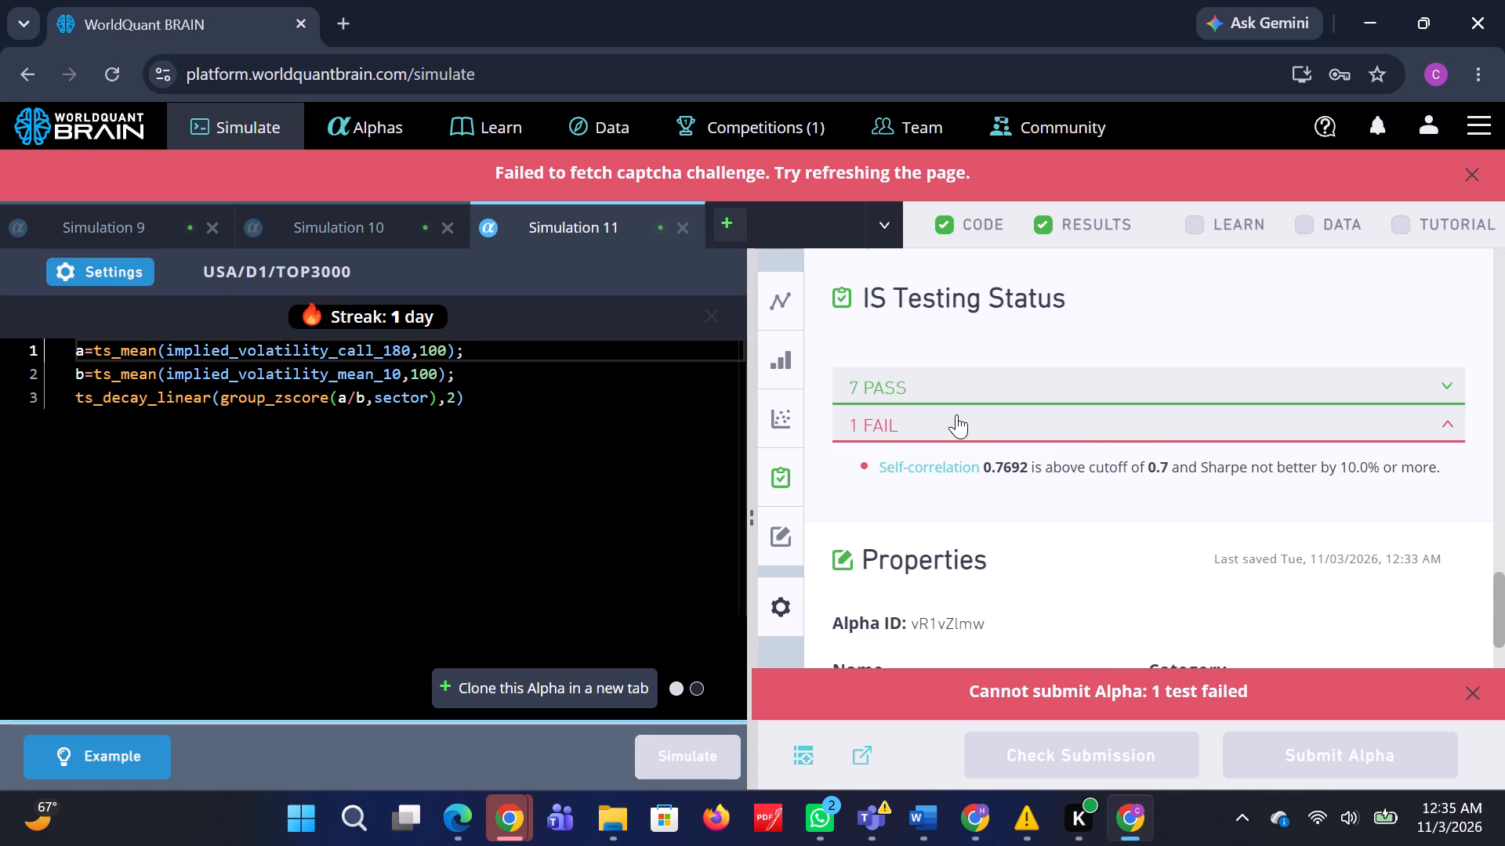
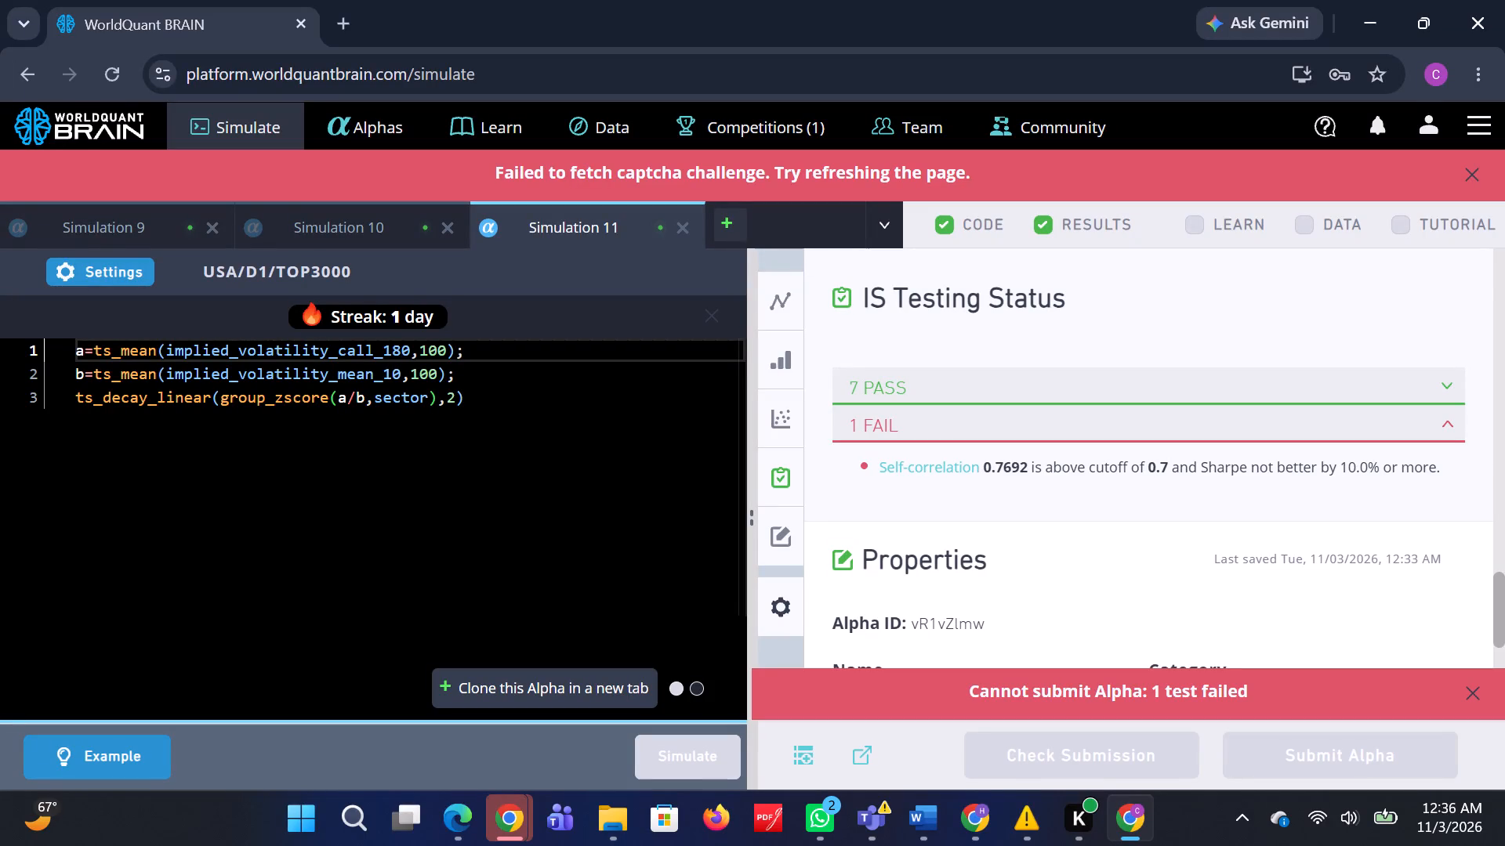
Set both ts_mean lookbacks in Simulation 11 to 90 and run the simulation.
left_click(427, 373)
key("BackSpace")
key("BackSpace")
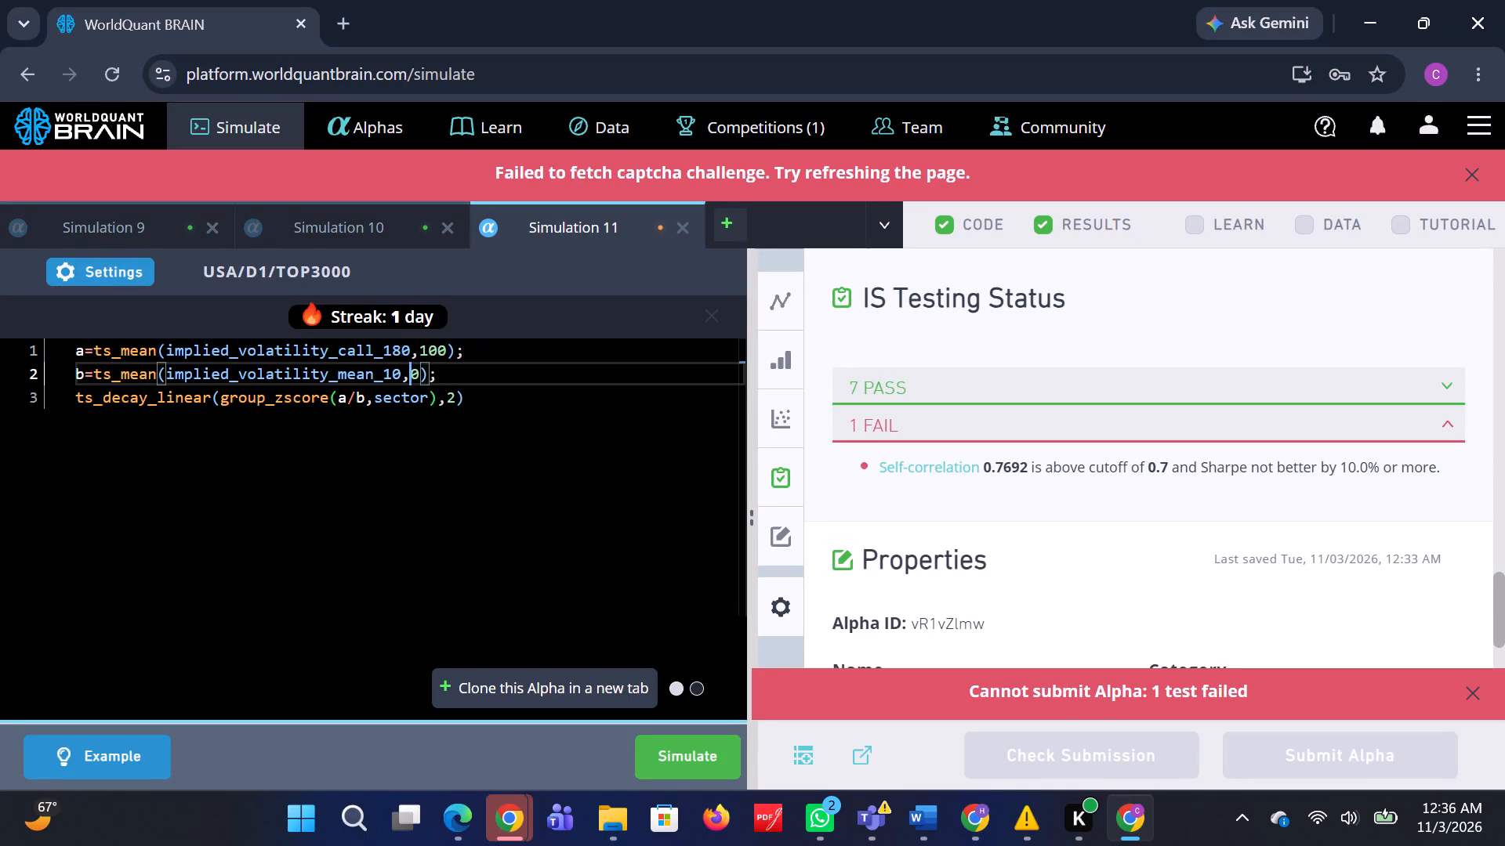
key("9")
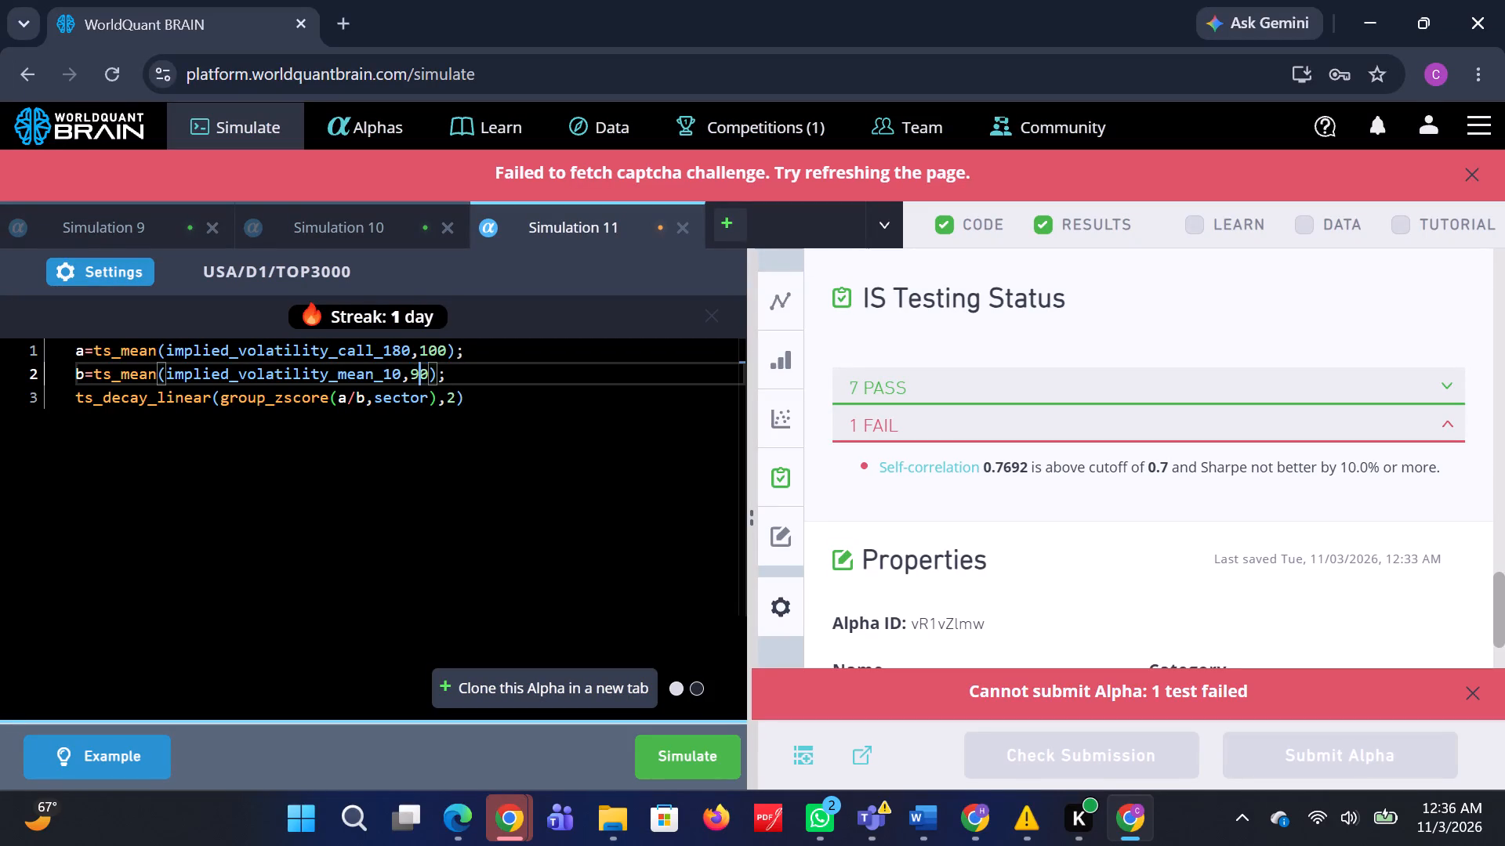
left_click(434, 347)
key("BackSpace")
key("BackSpace")
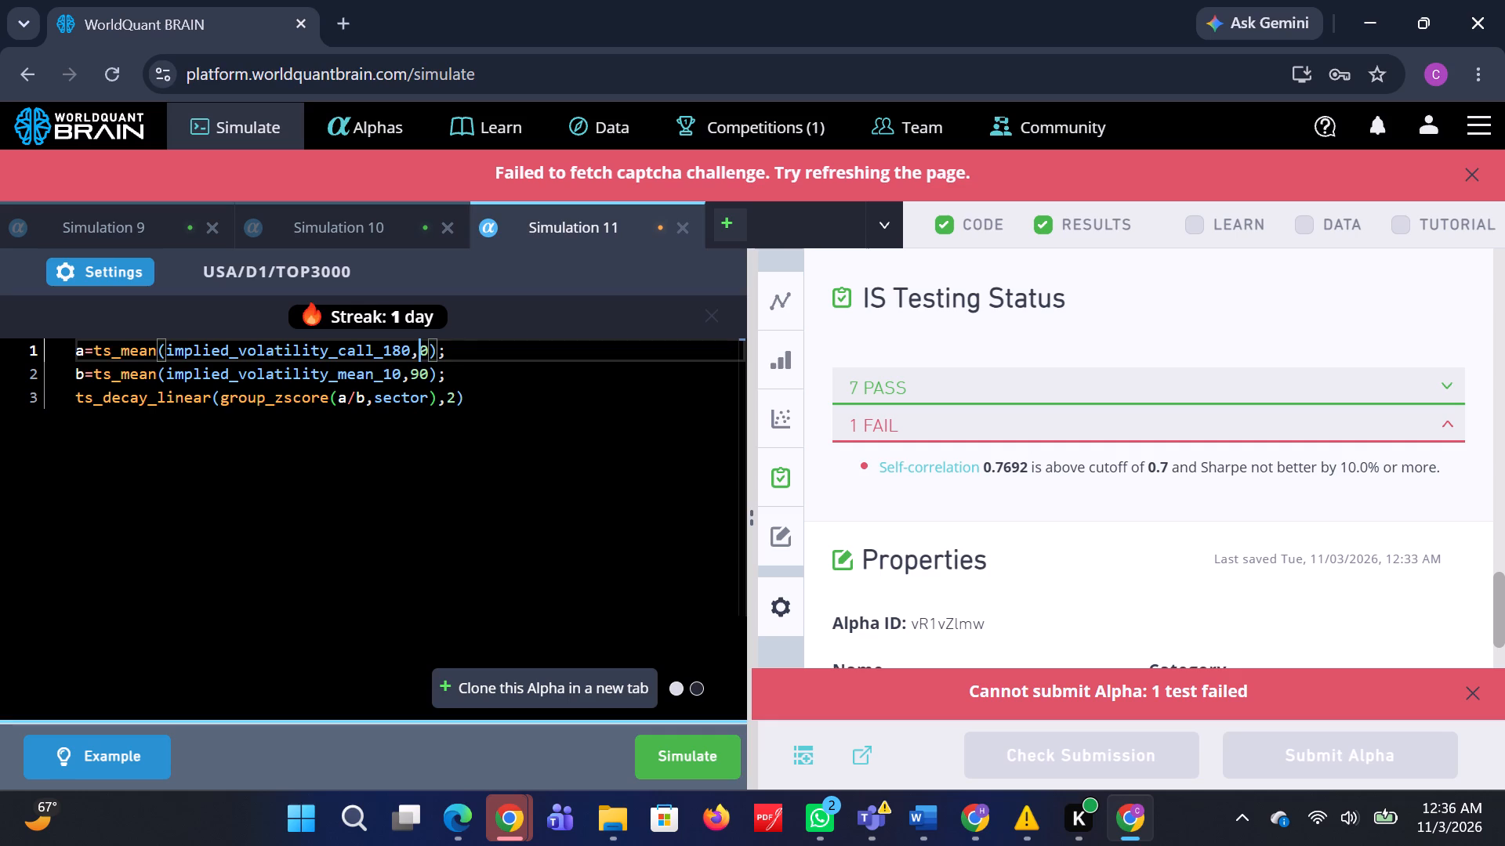
key("9")
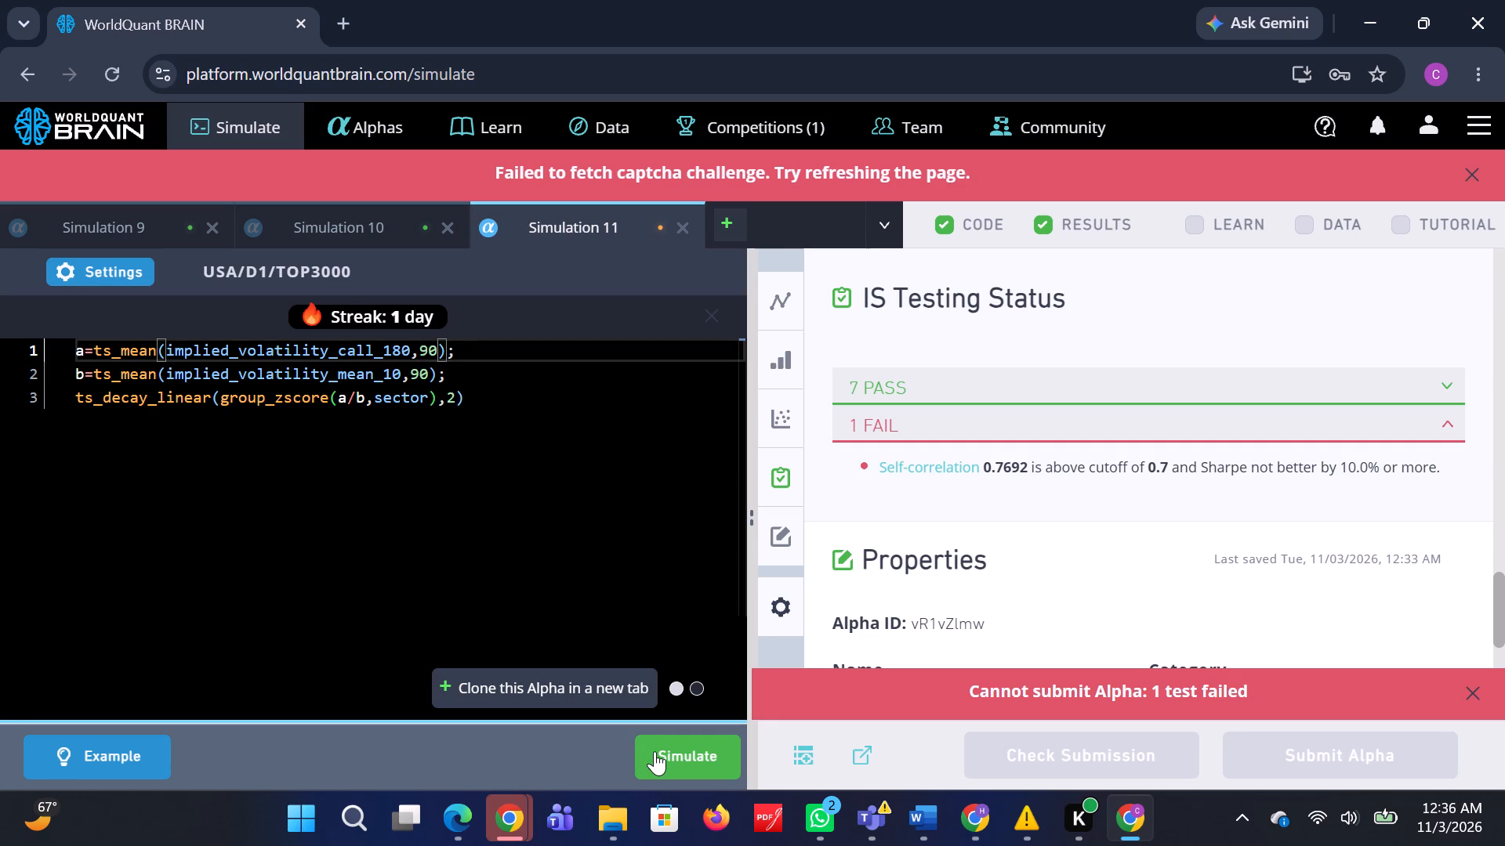
left_click(655, 751)
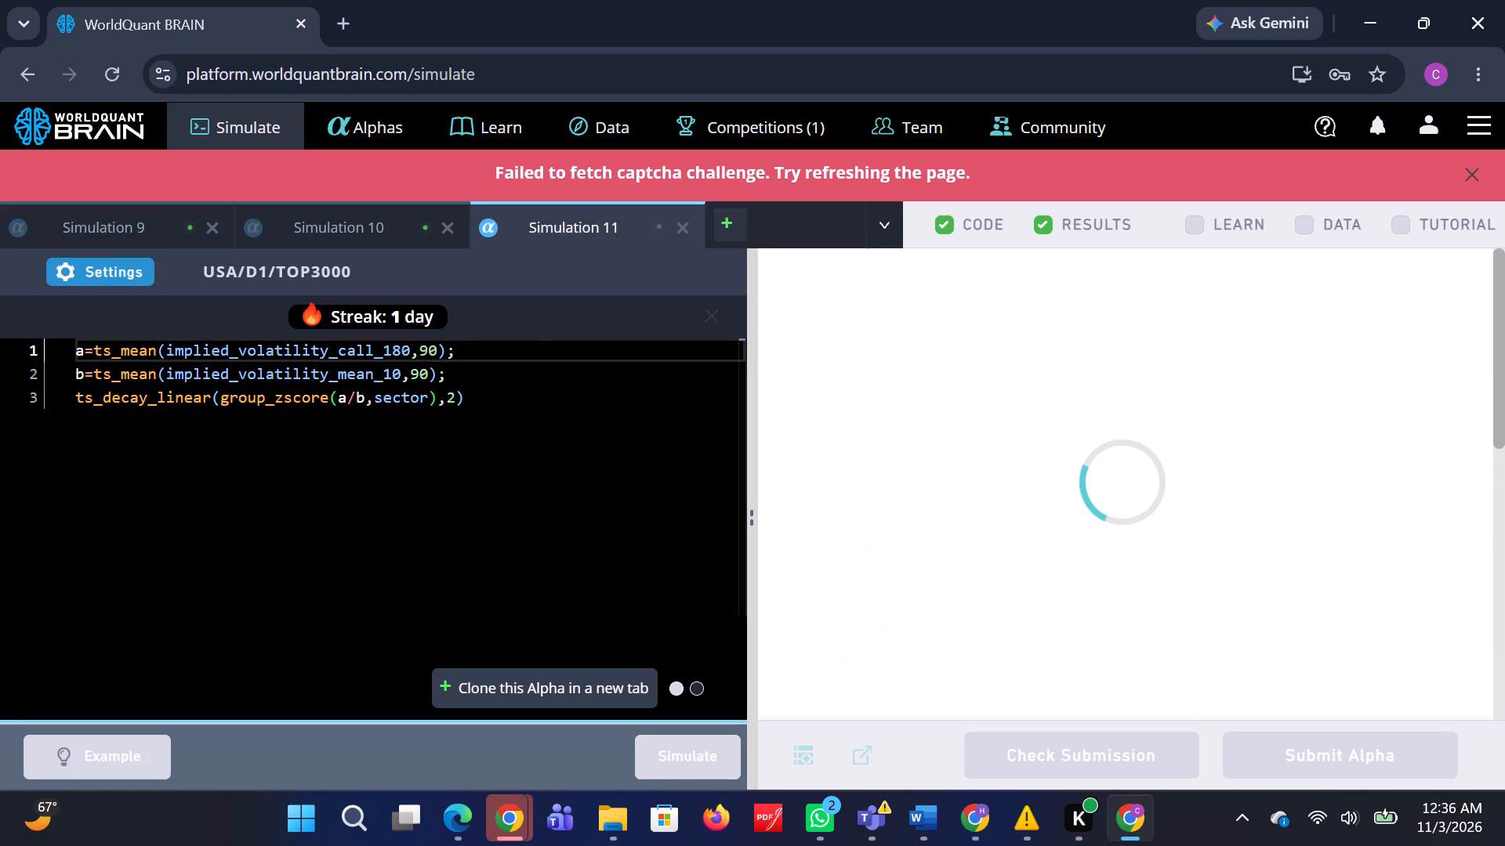
Set both ts_mean lookbacks in Simulation 10 to 90 and run the simulation.
left_click(391, 222)
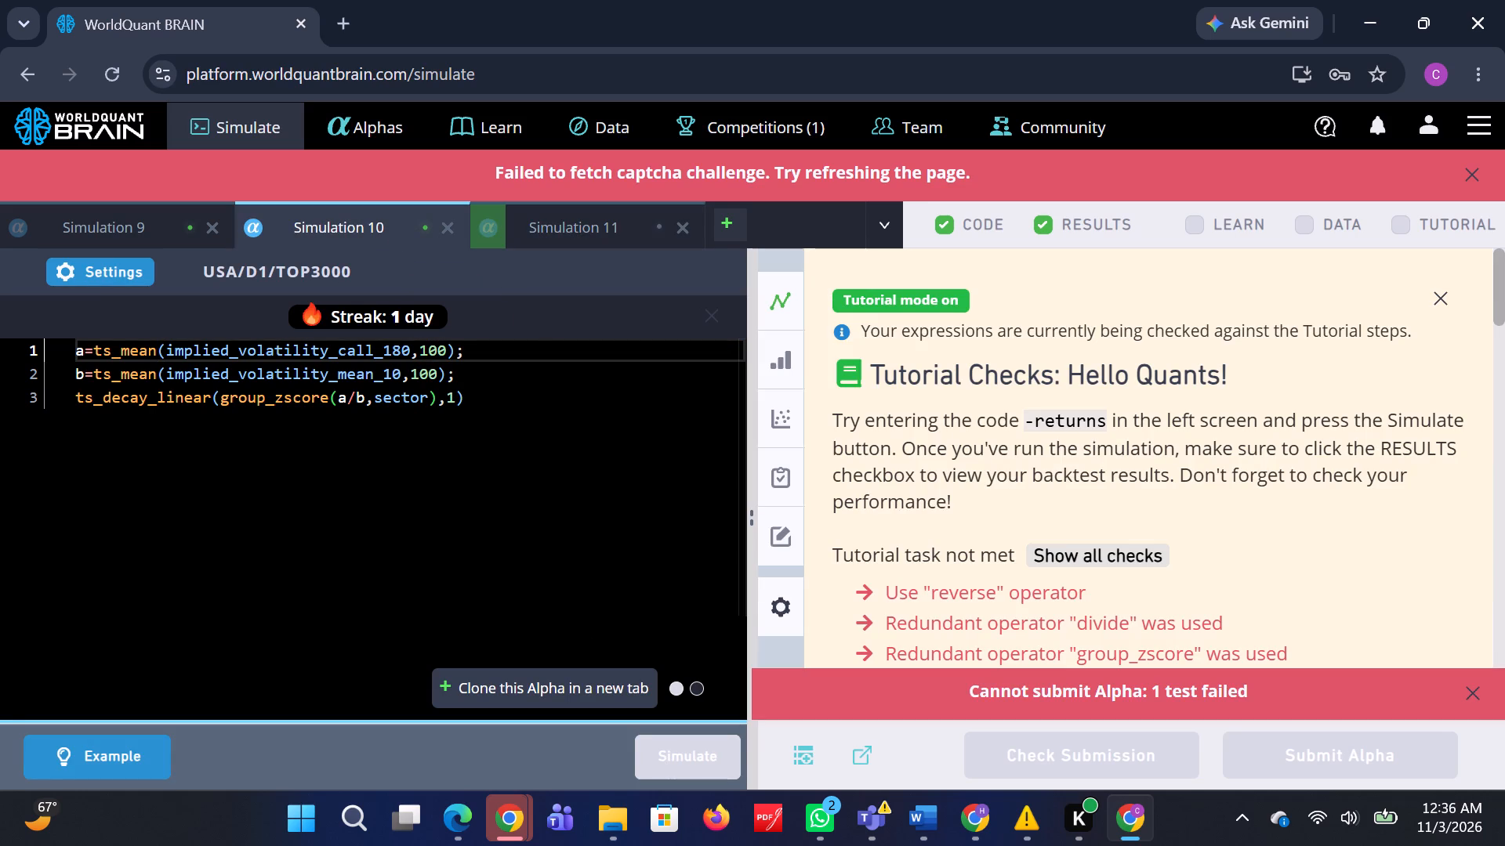
left_click(437, 349)
key("BackSpace")
key("BackSpace")
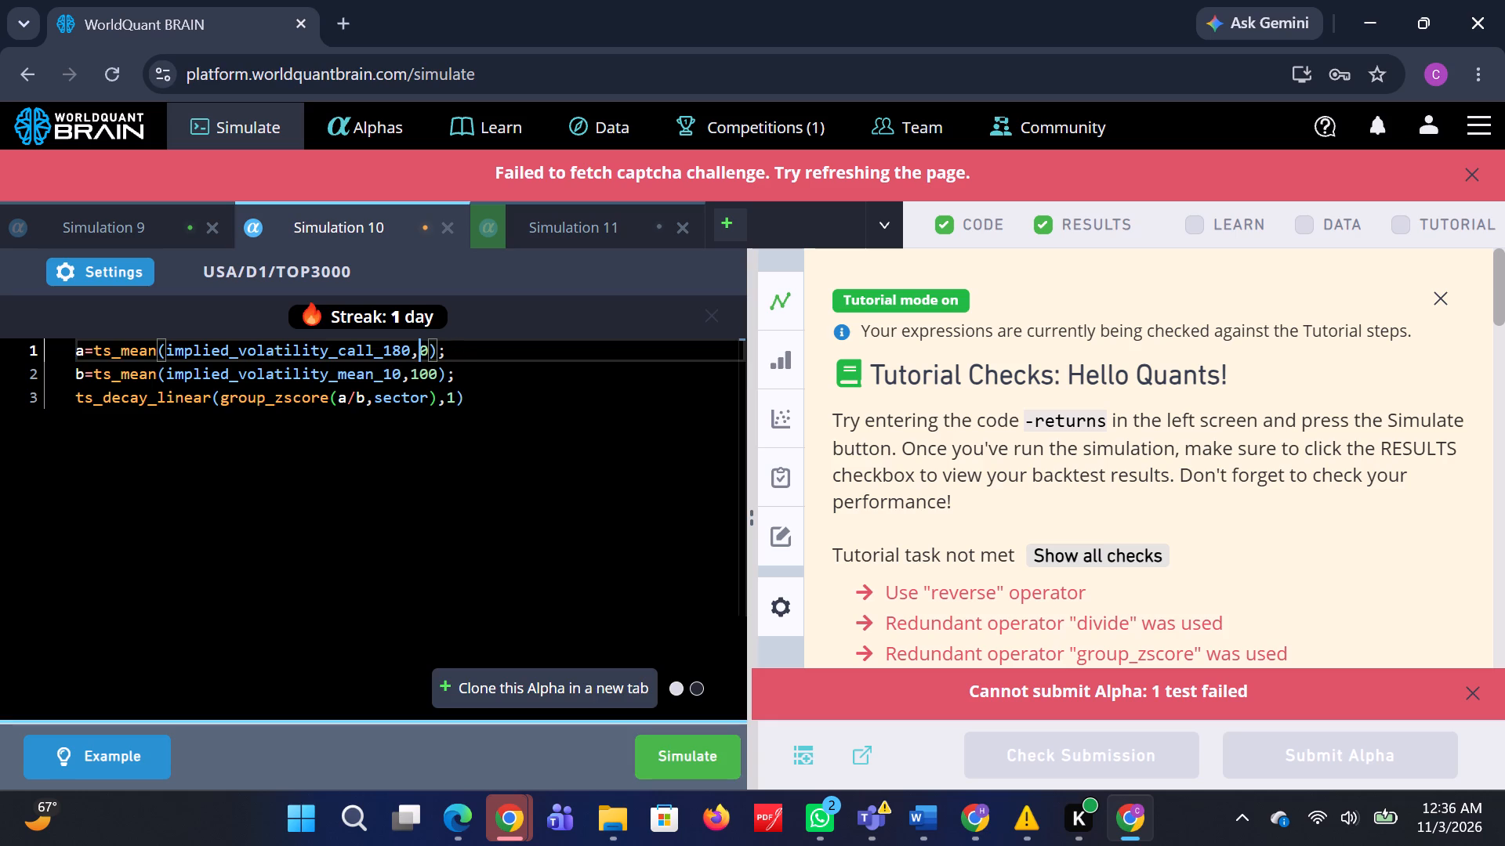
key("9")
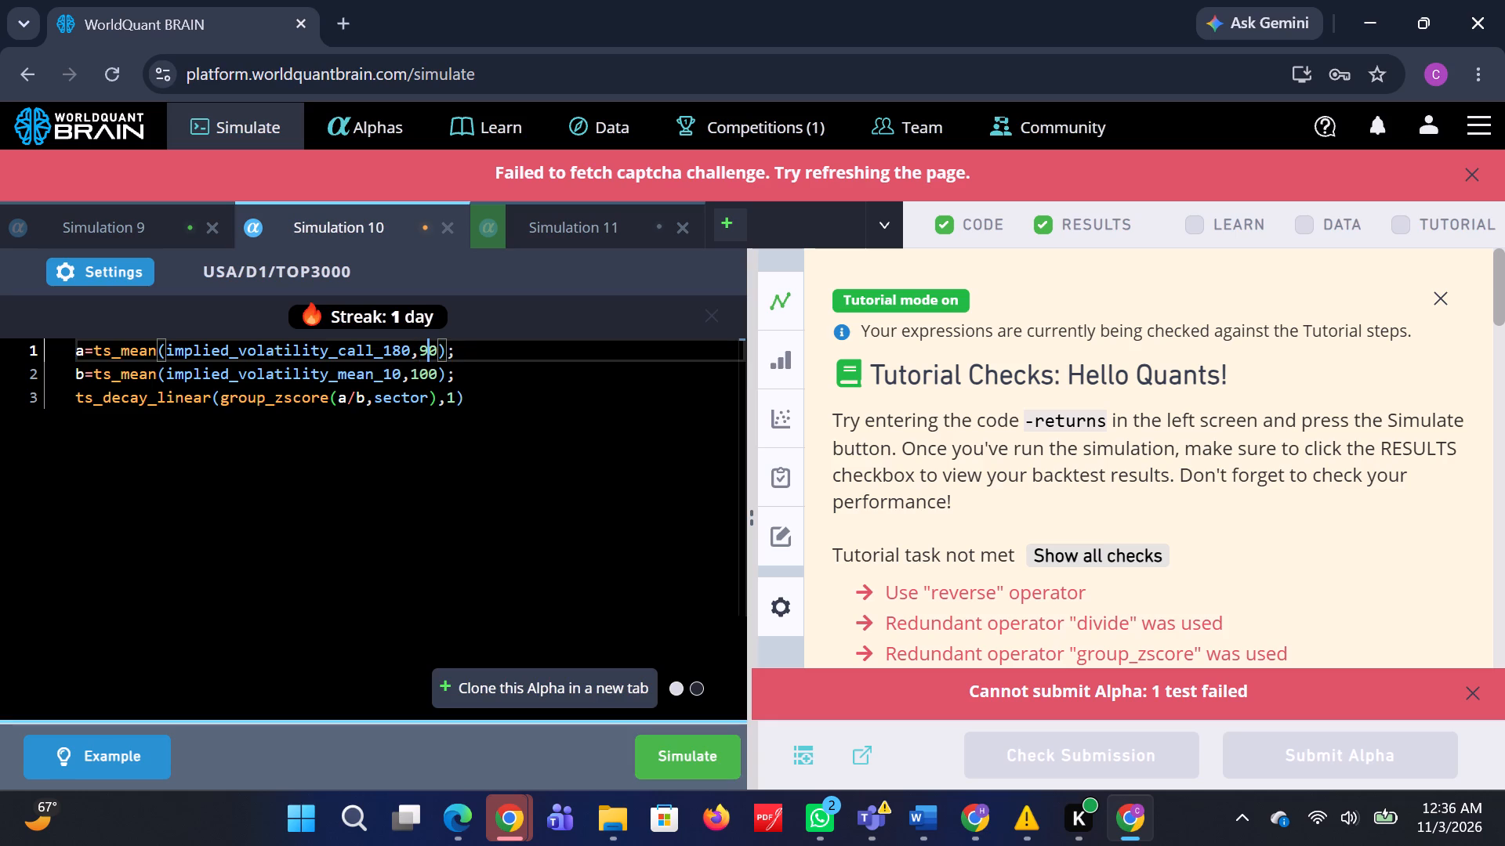
left_click(427, 370)
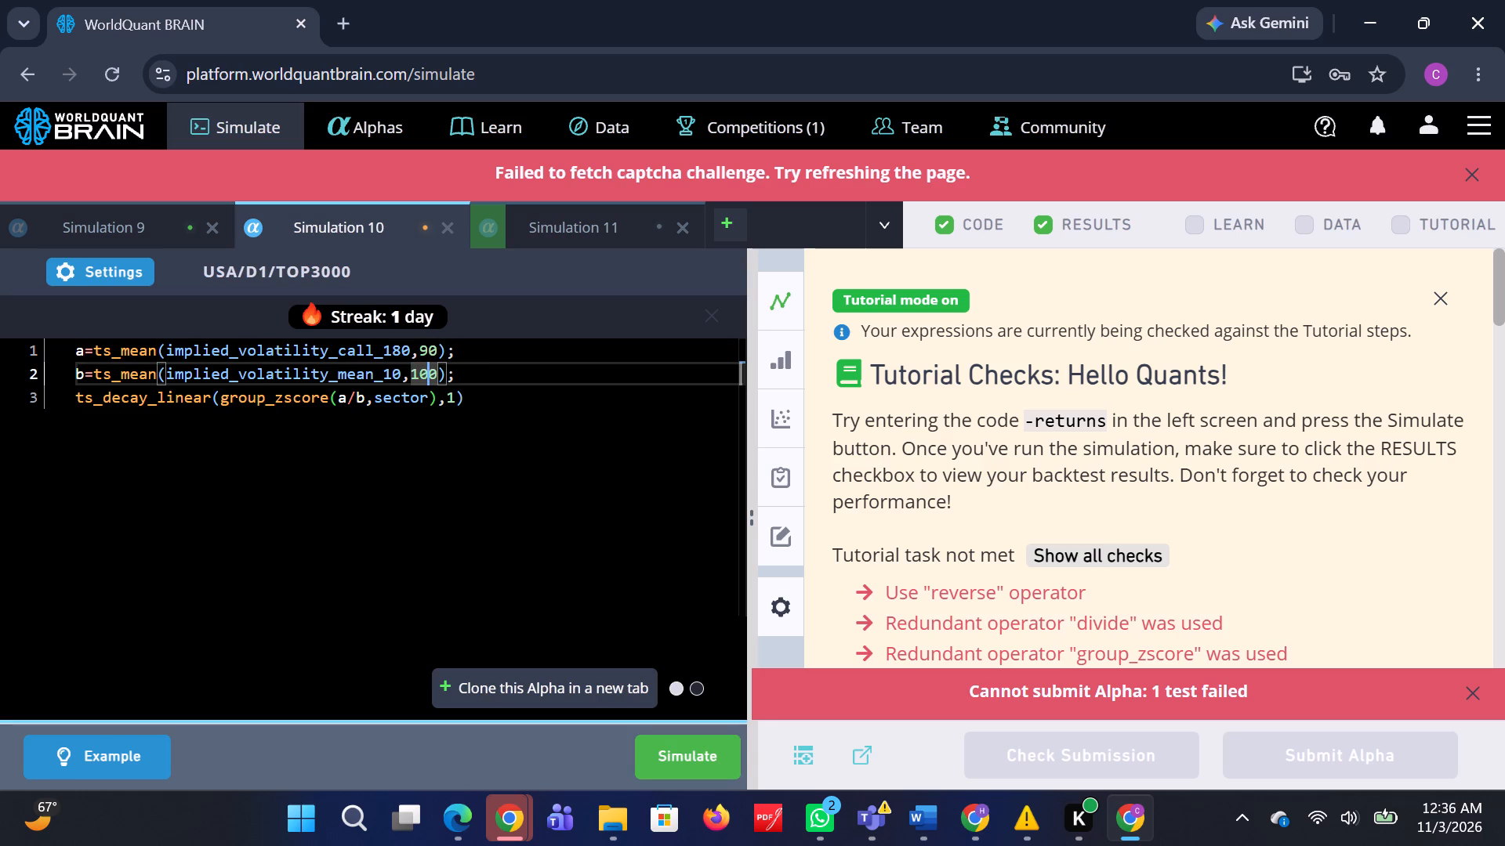
key("BackSpace")
key("BackSpace")
key("9")
left_click(676, 739)
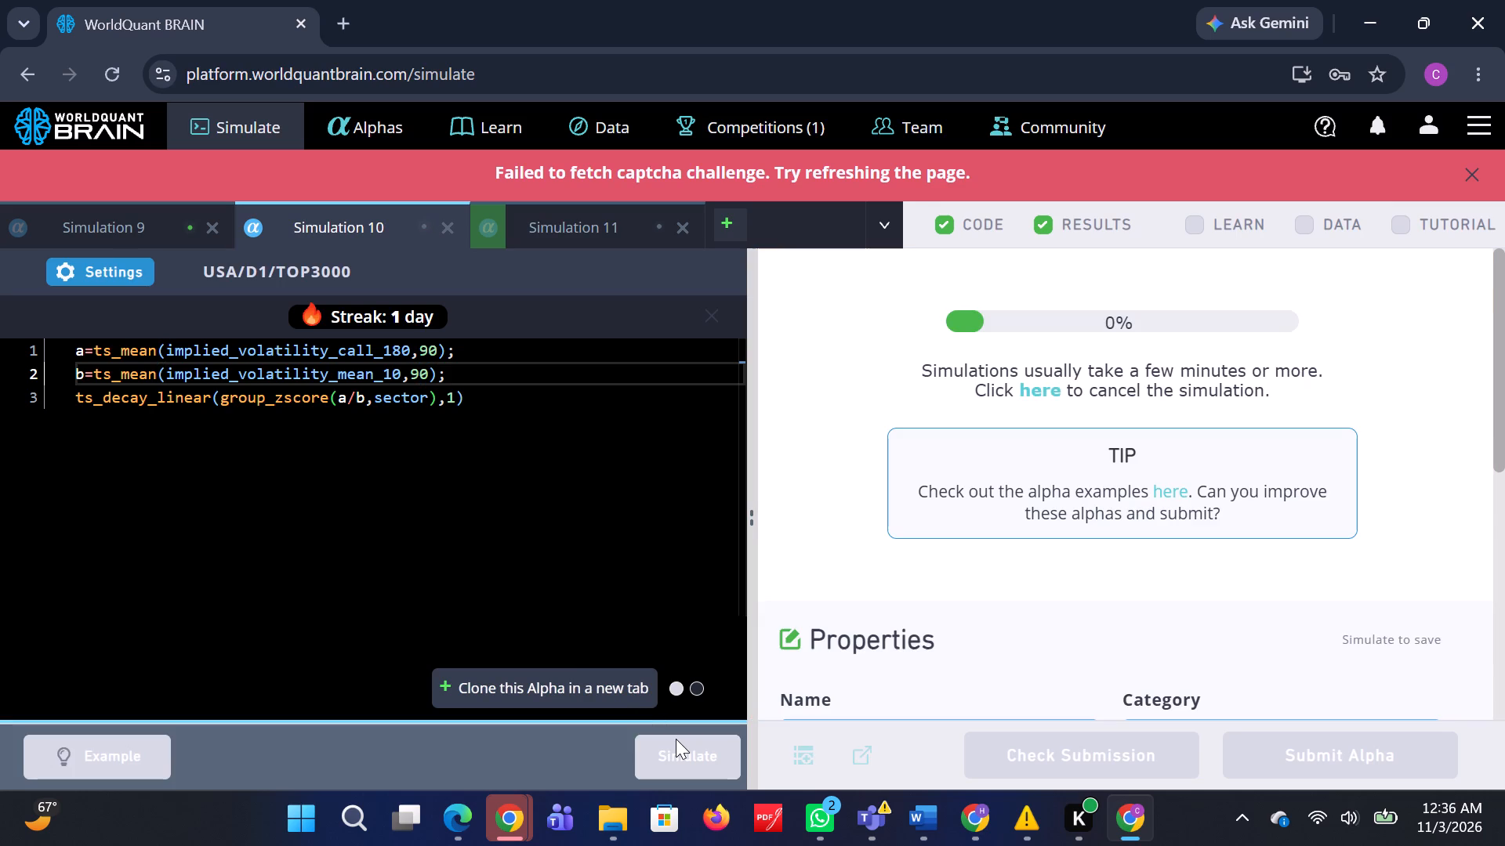
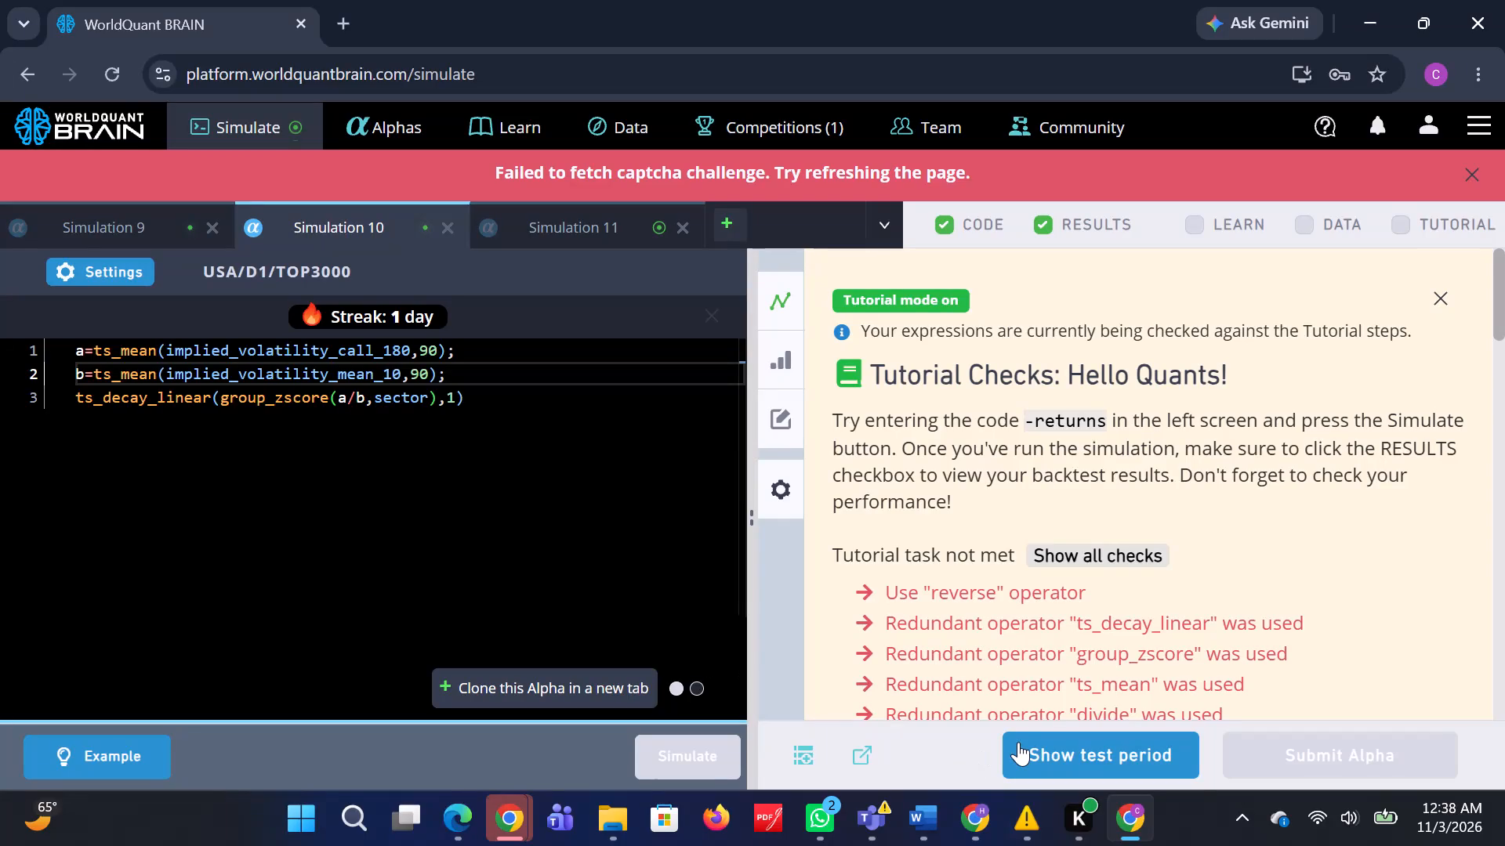
Show the test period for Simulation 10, run its submission check and expand the details under FAIL.
left_click(1025, 746)
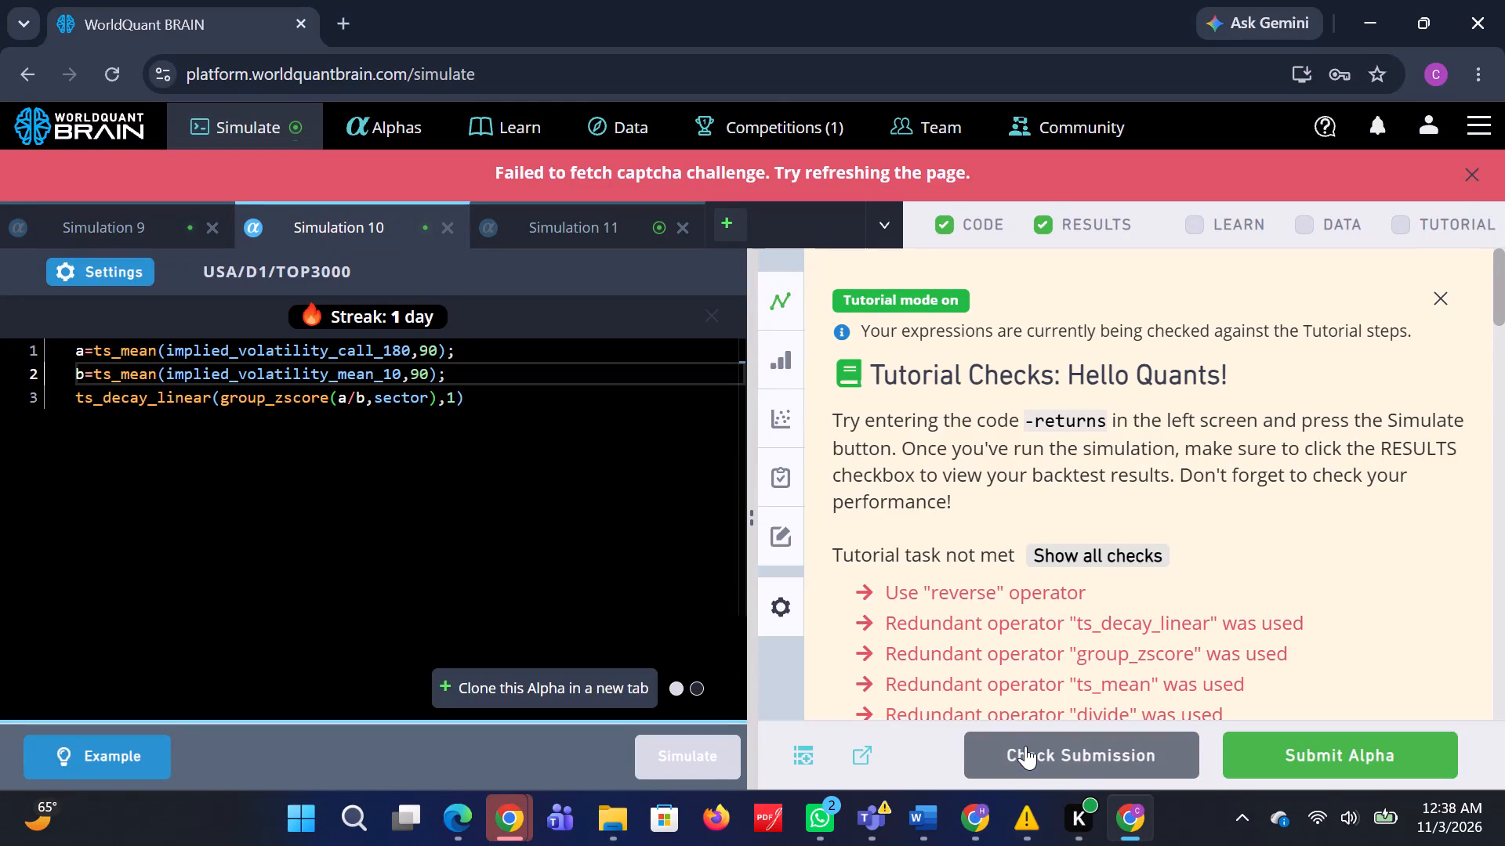
left_click(1094, 765)
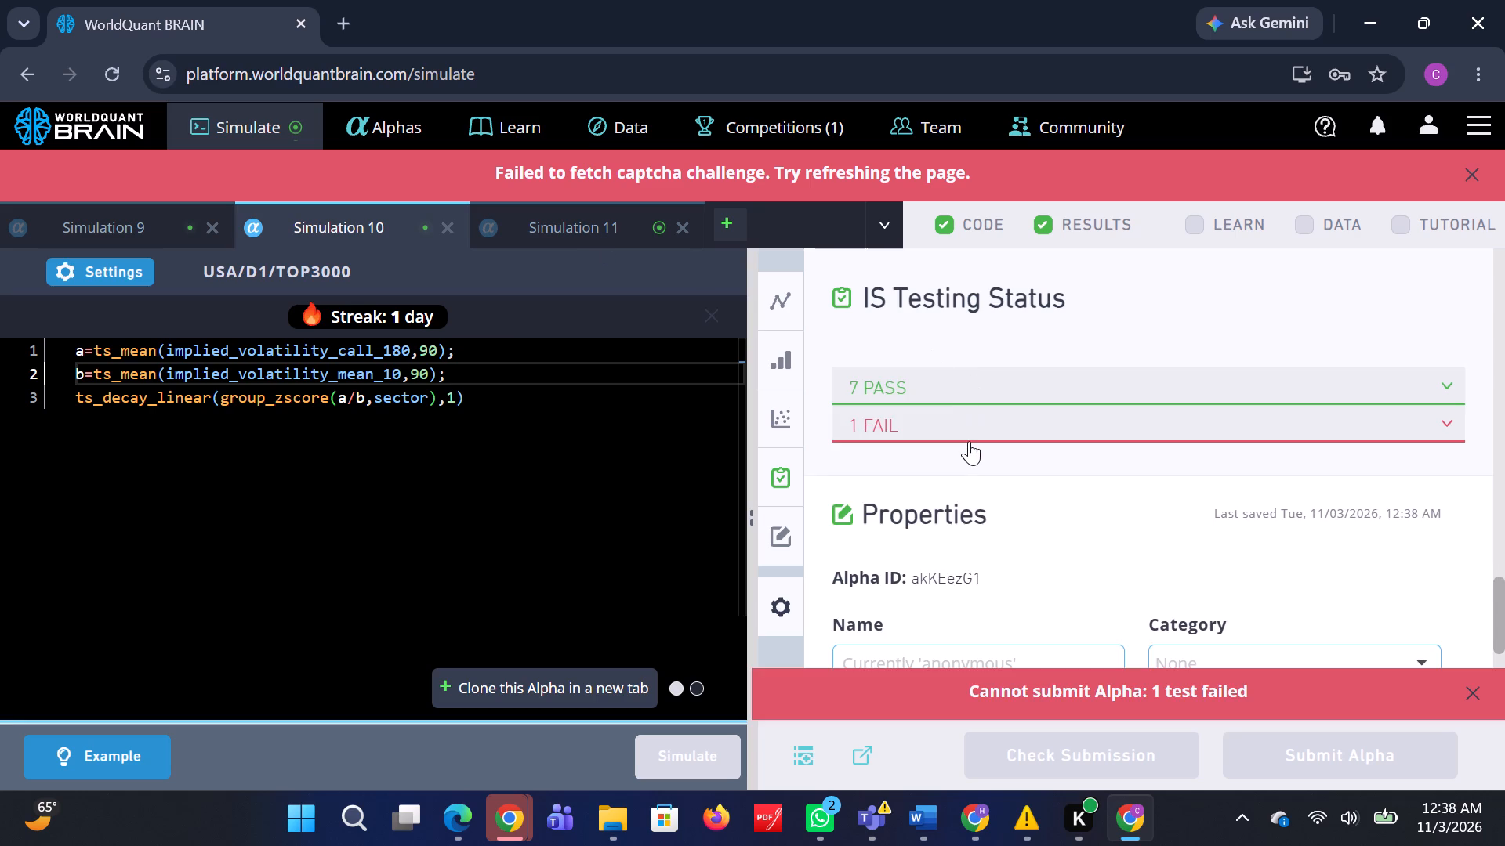
left_click(969, 441)
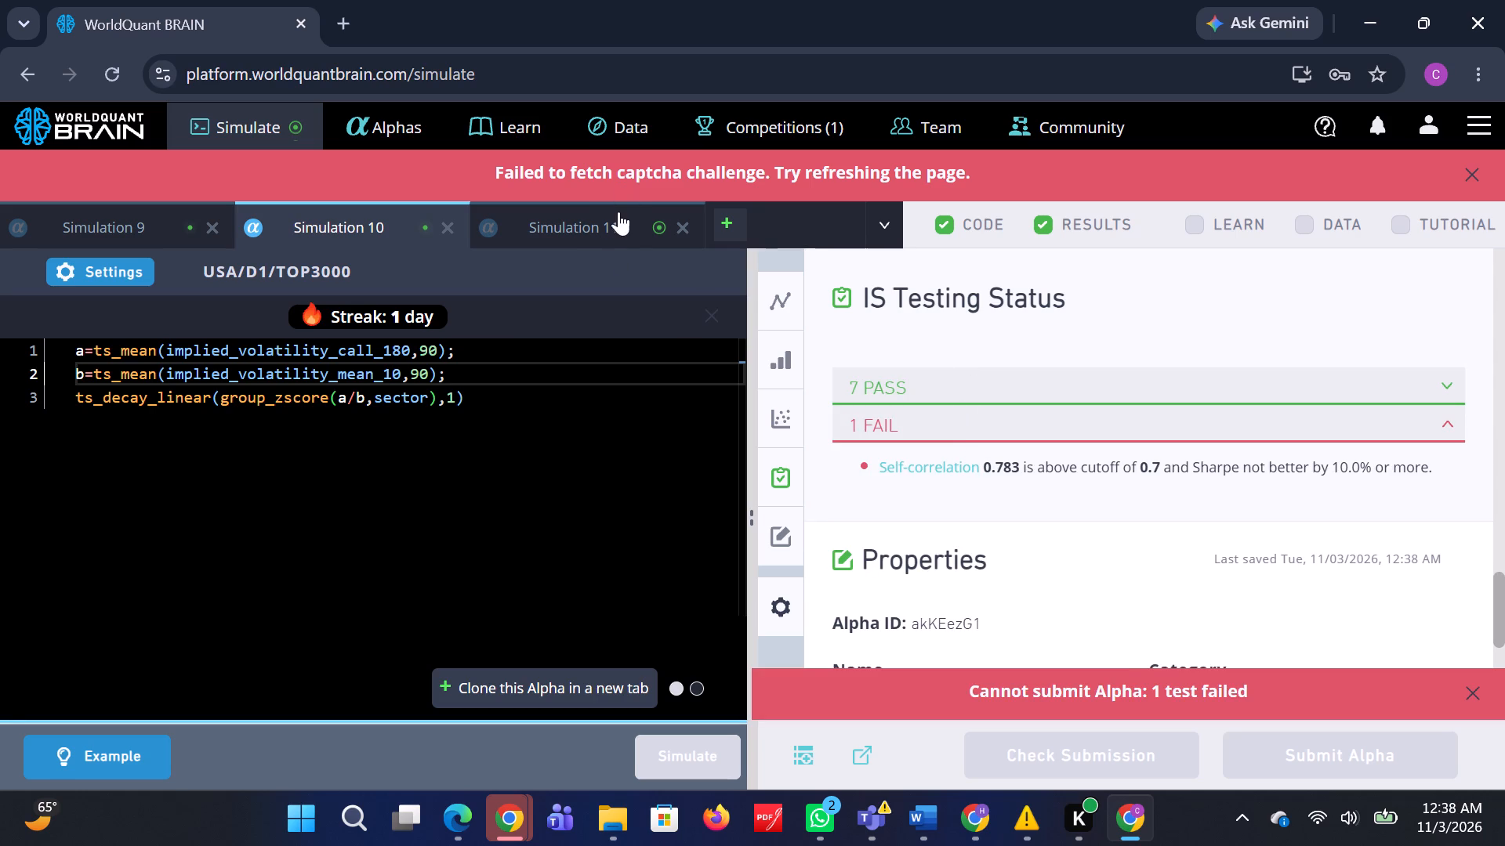
Show the test period for Simulation 11 and run its submission check.
left_click(620, 241)
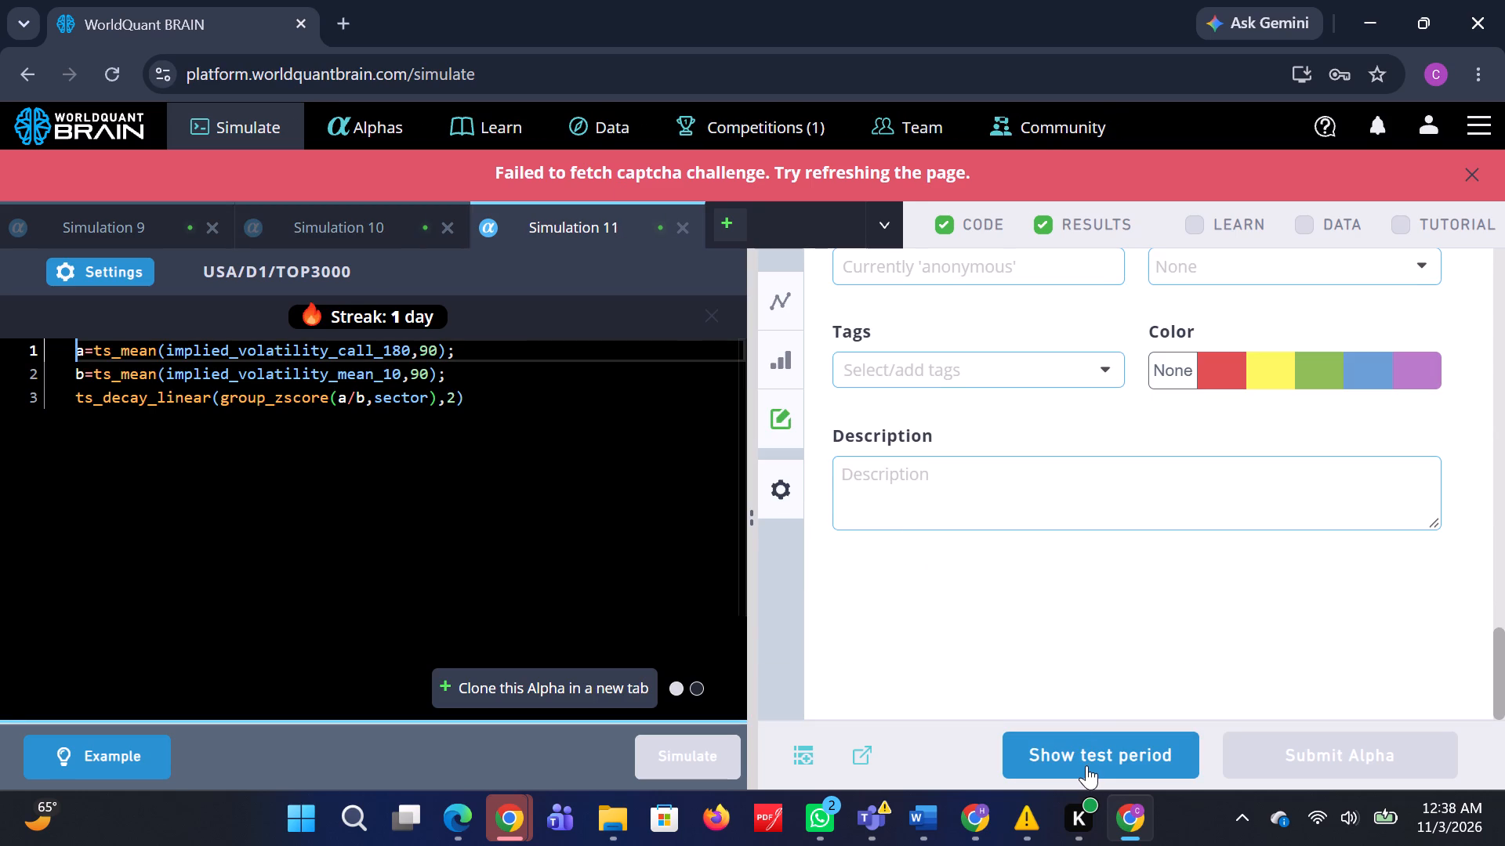
left_click(1086, 765)
left_click(1086, 502)
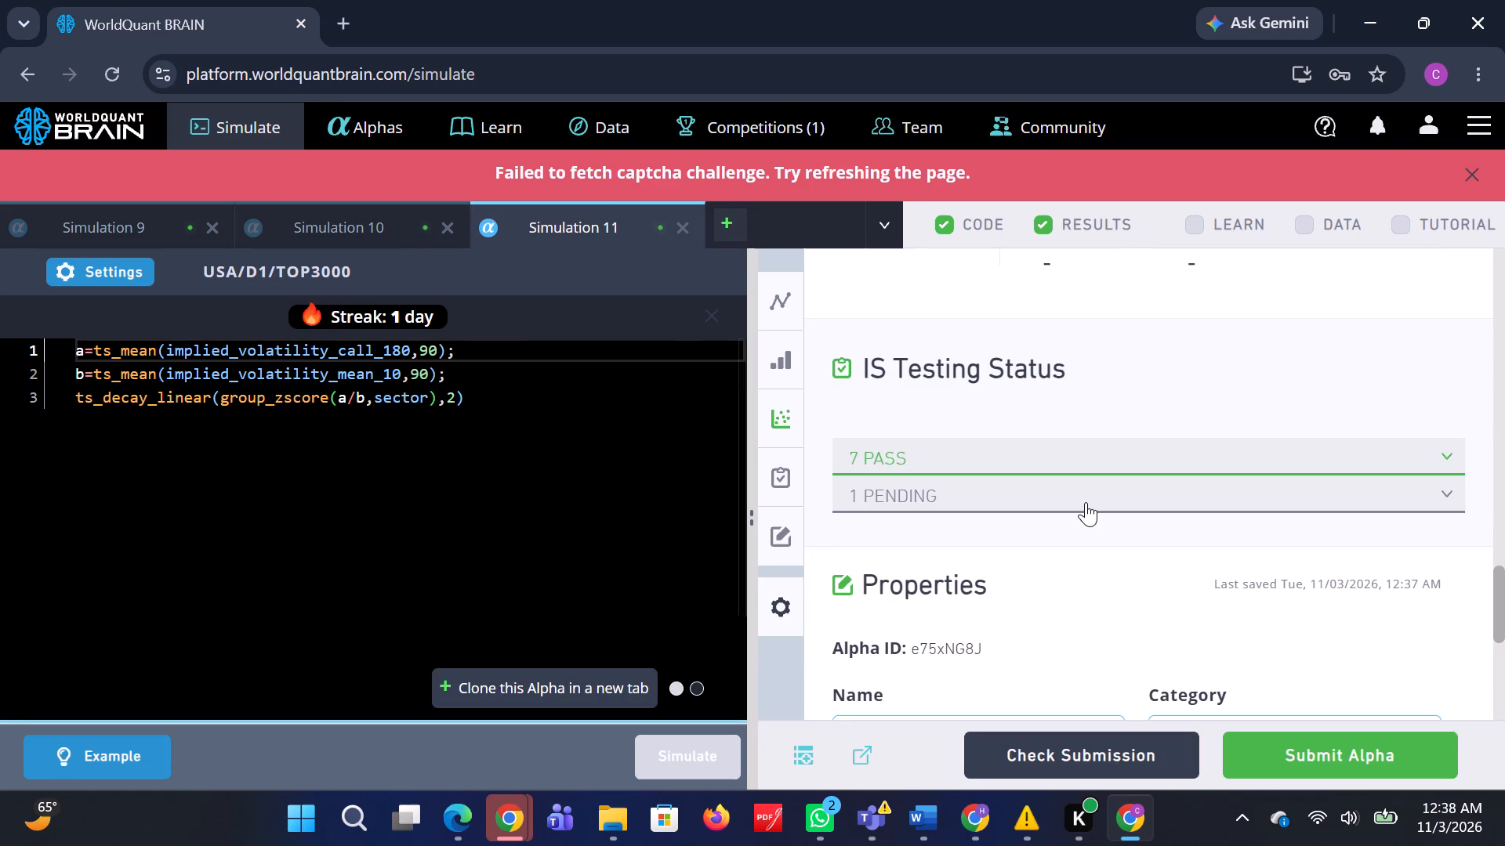
left_click(1061, 736)
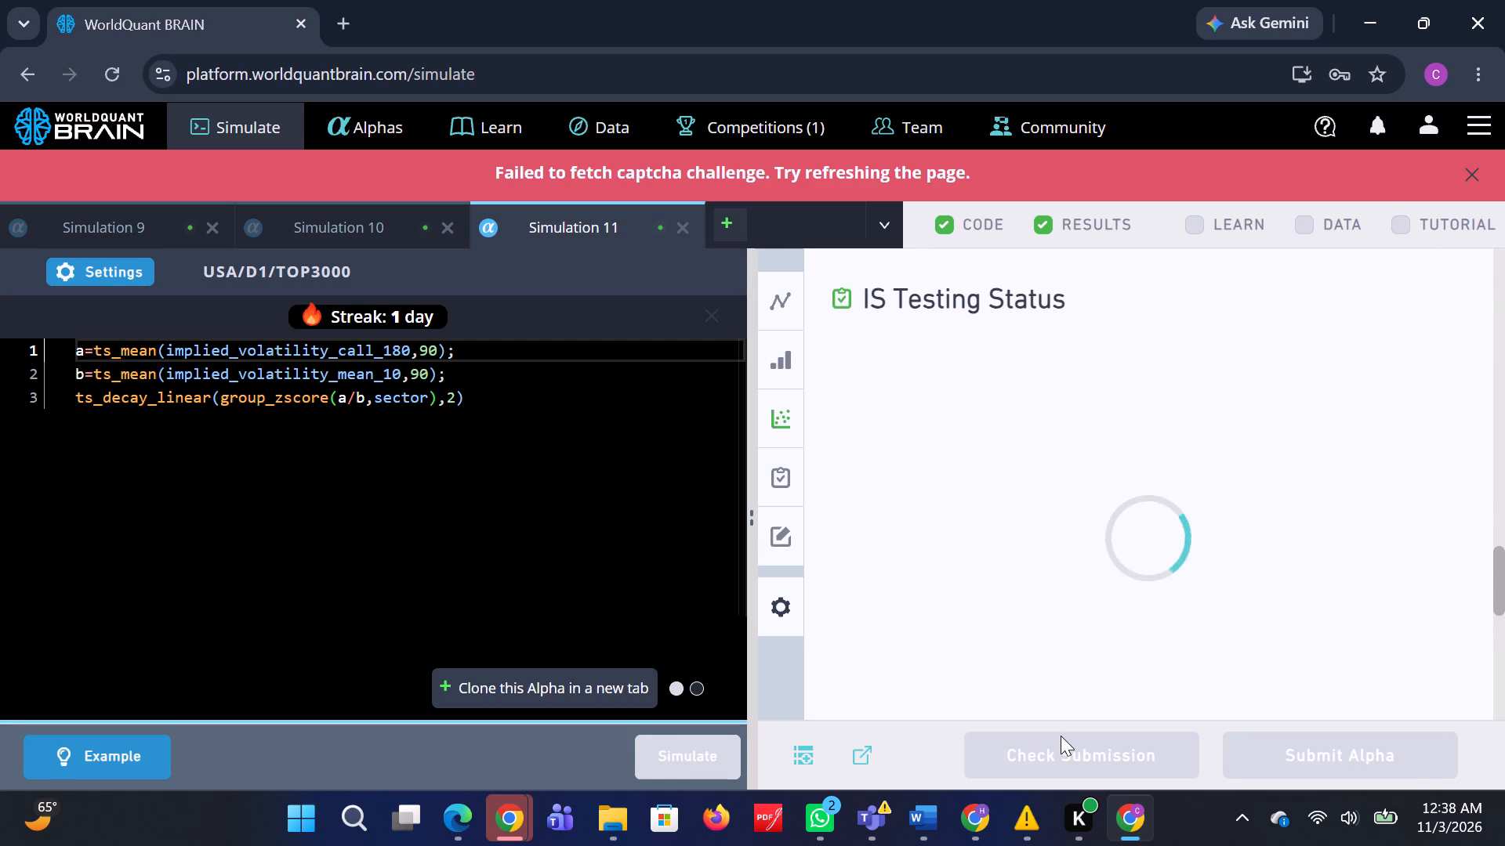
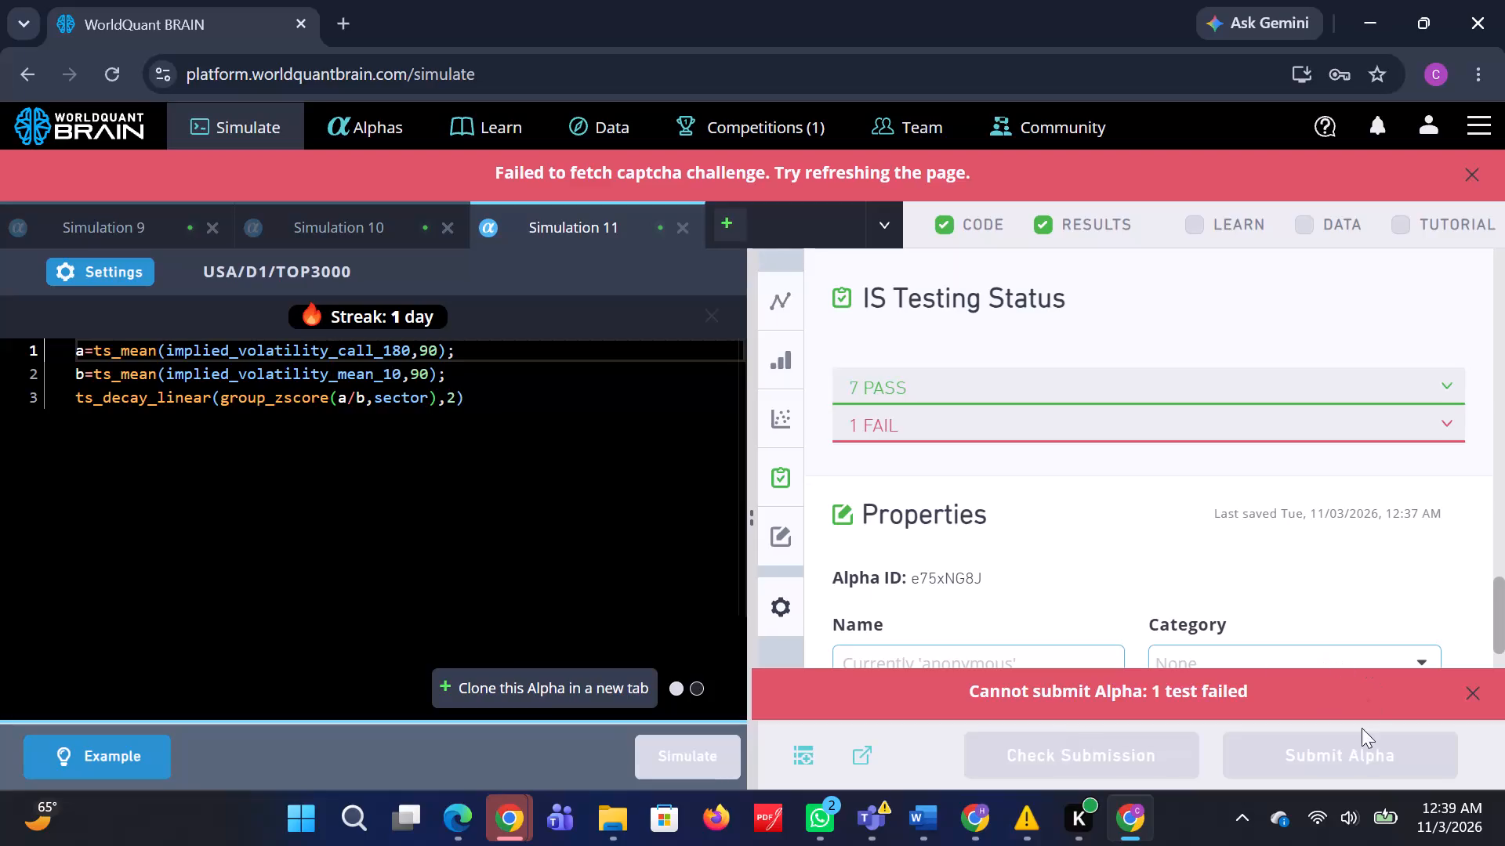
Expand the details of the failed test in Simulation 11's IS Testing Status.
left_click(1129, 428)
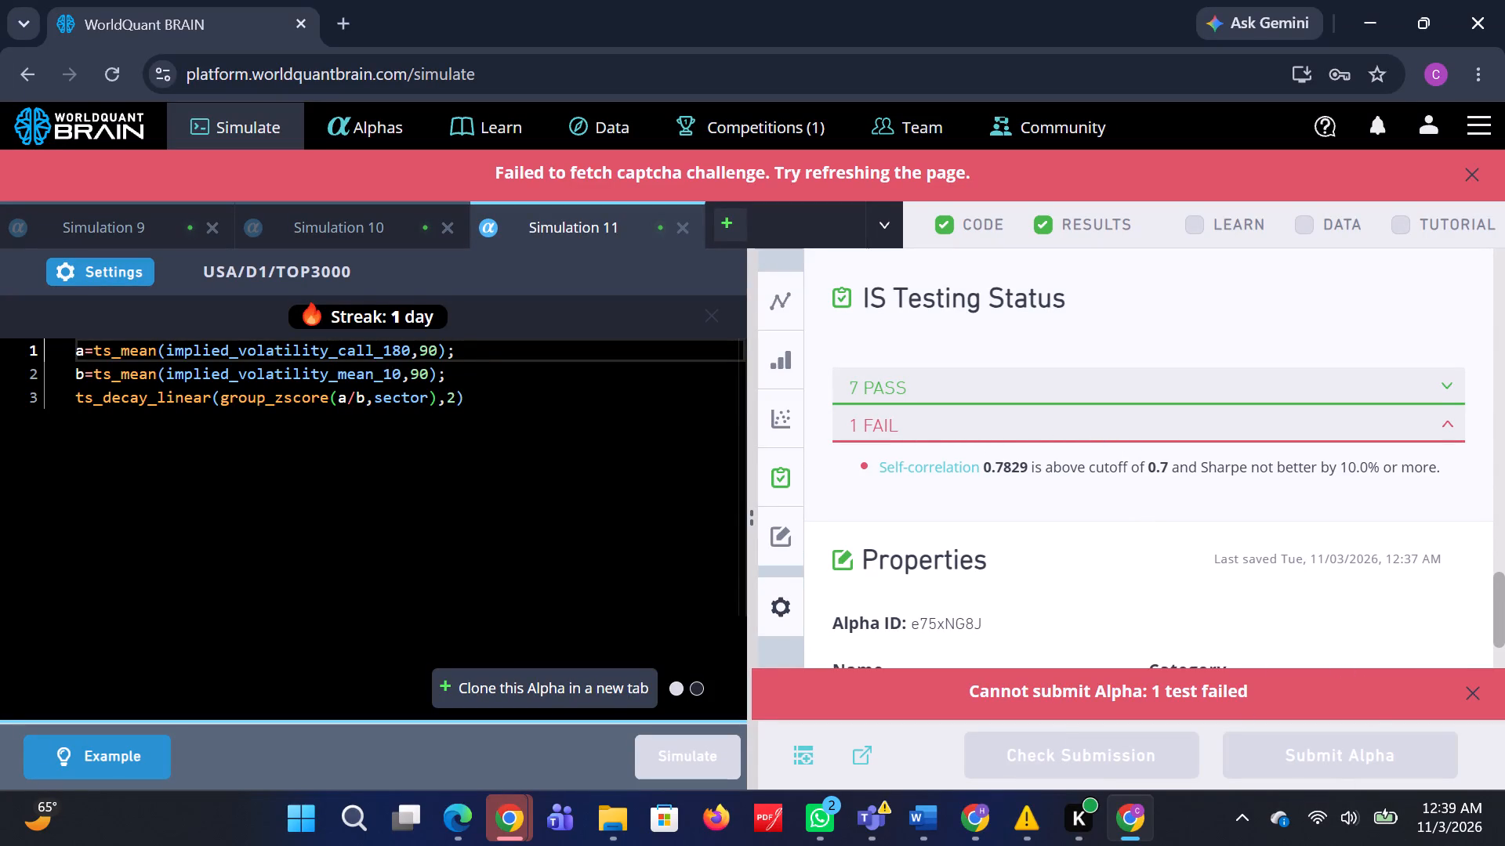
Replace sector with market as the group_zscore grouping in Simulation 11's third code line and simulate the alpha.
left_click(426, 392)
key("BackSpace")
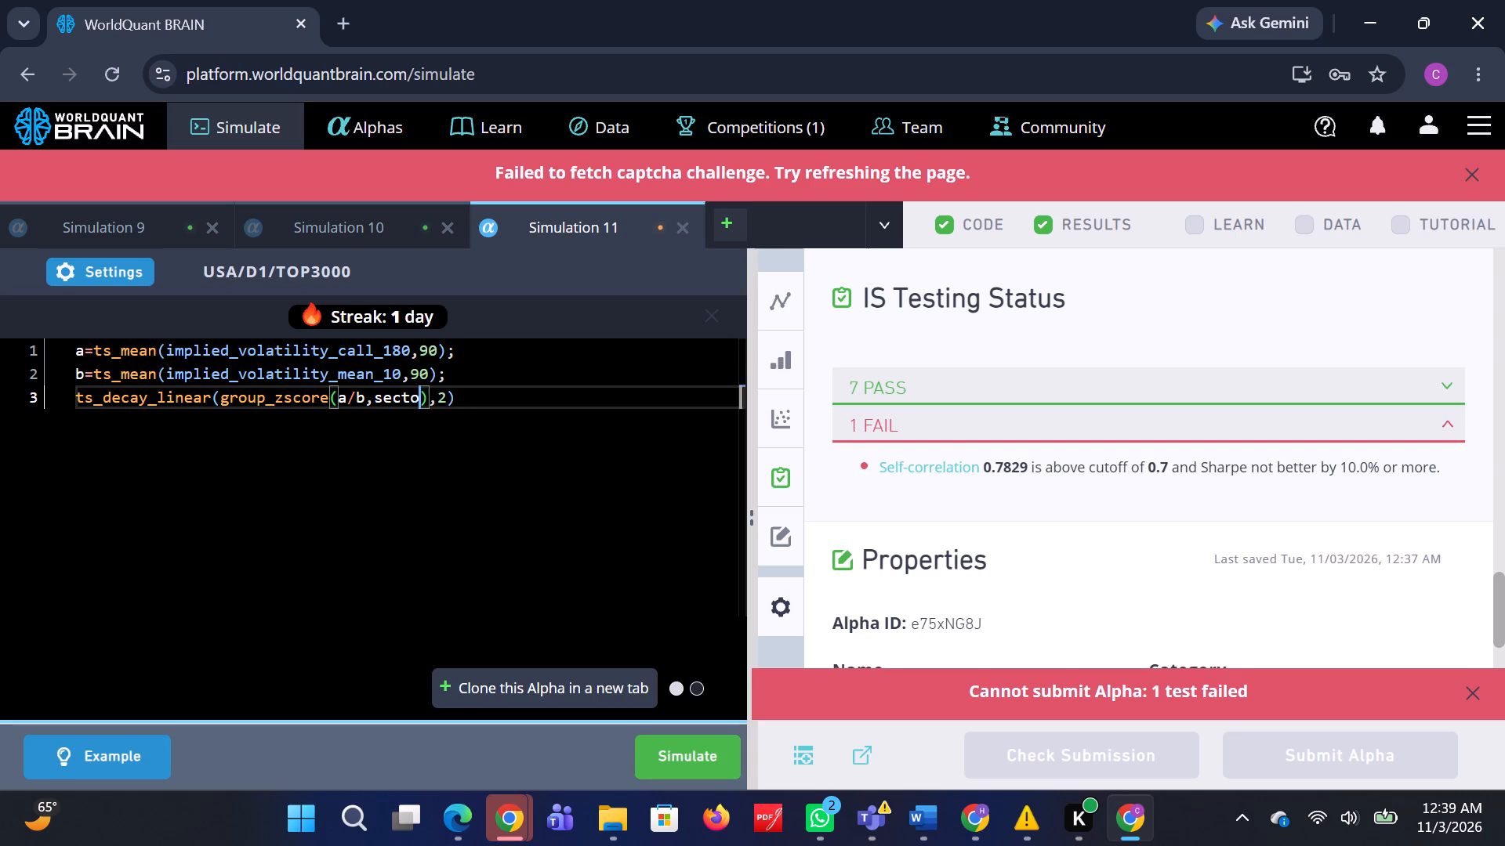
key("BackSpace")
key("BackSpace")
key("BackSpace")
key("BackSpace")
key("BackSpace")
type("mar")
type("ket")
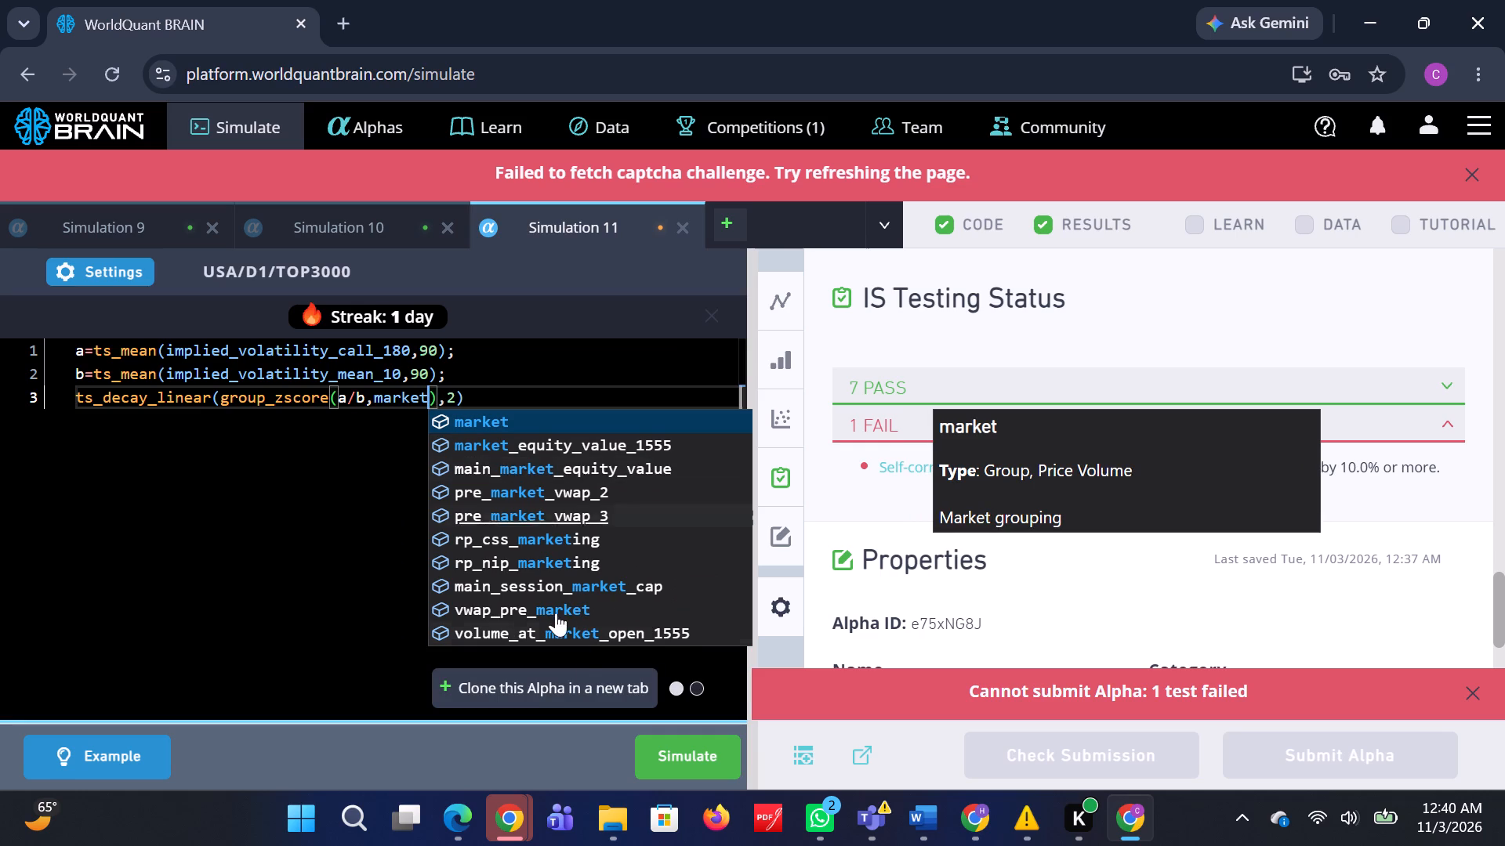
left_click(670, 750)
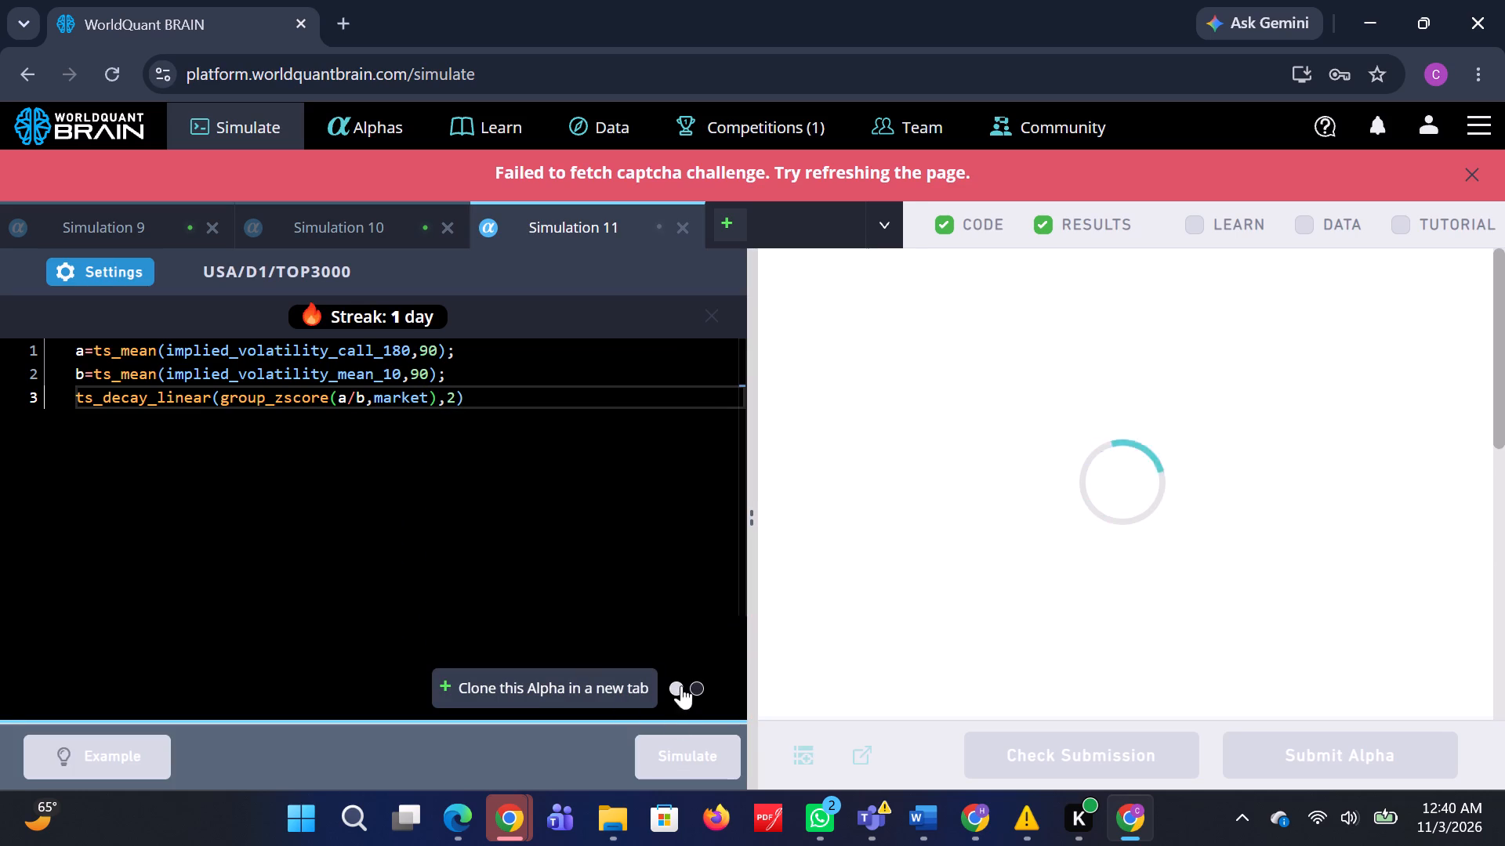
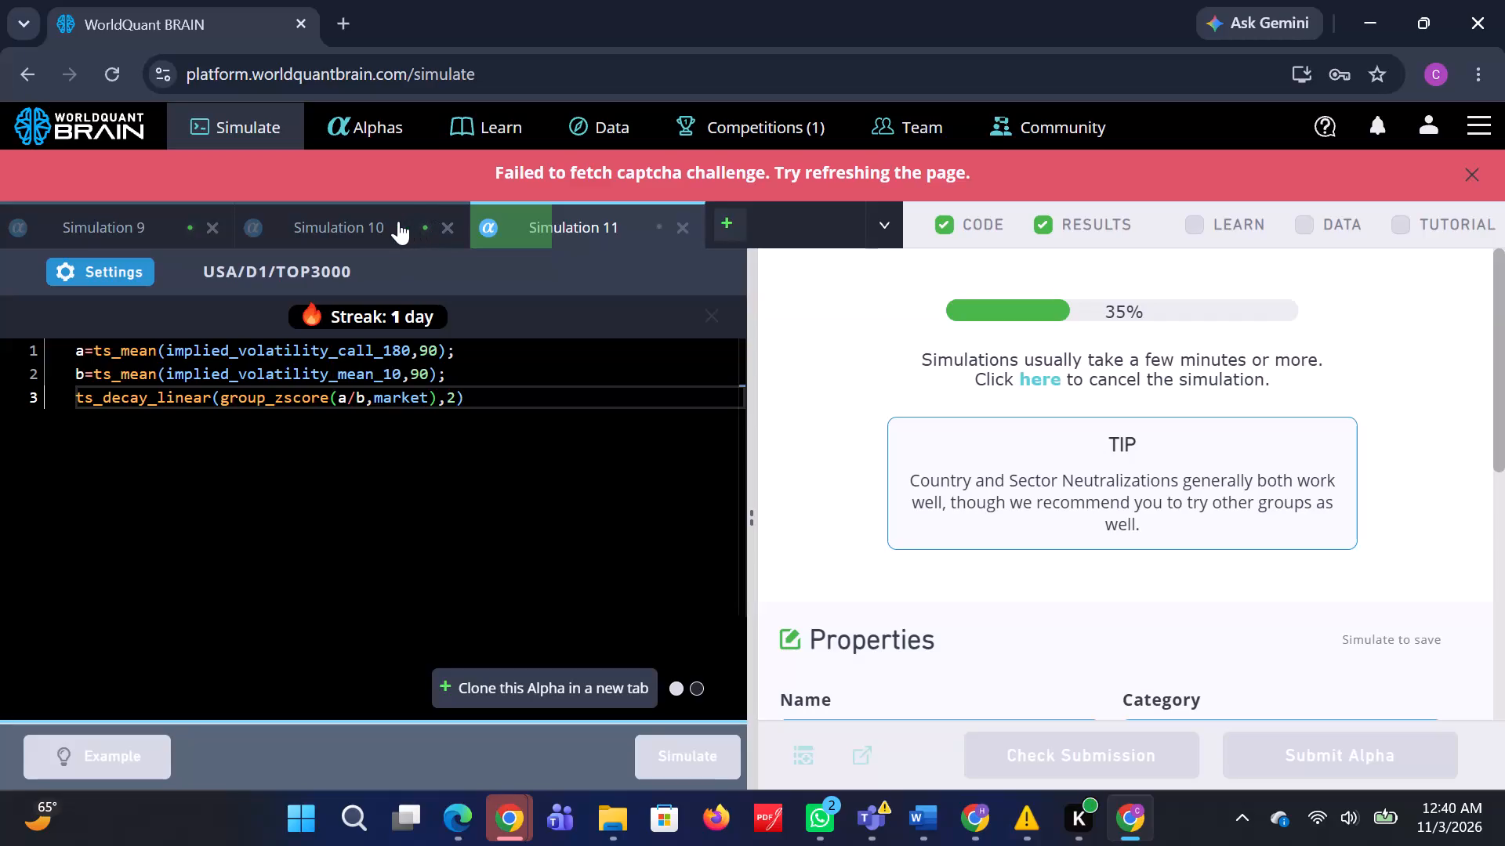
Replace all of Simulation 10's code with the copied expression ts_decay_linear(group_zscore(ts_mean(implied_volatility_call_30,20)/ts_mean(implied_volatility_mean_10,20),sector),10) and simulate it.
left_click(304, 237)
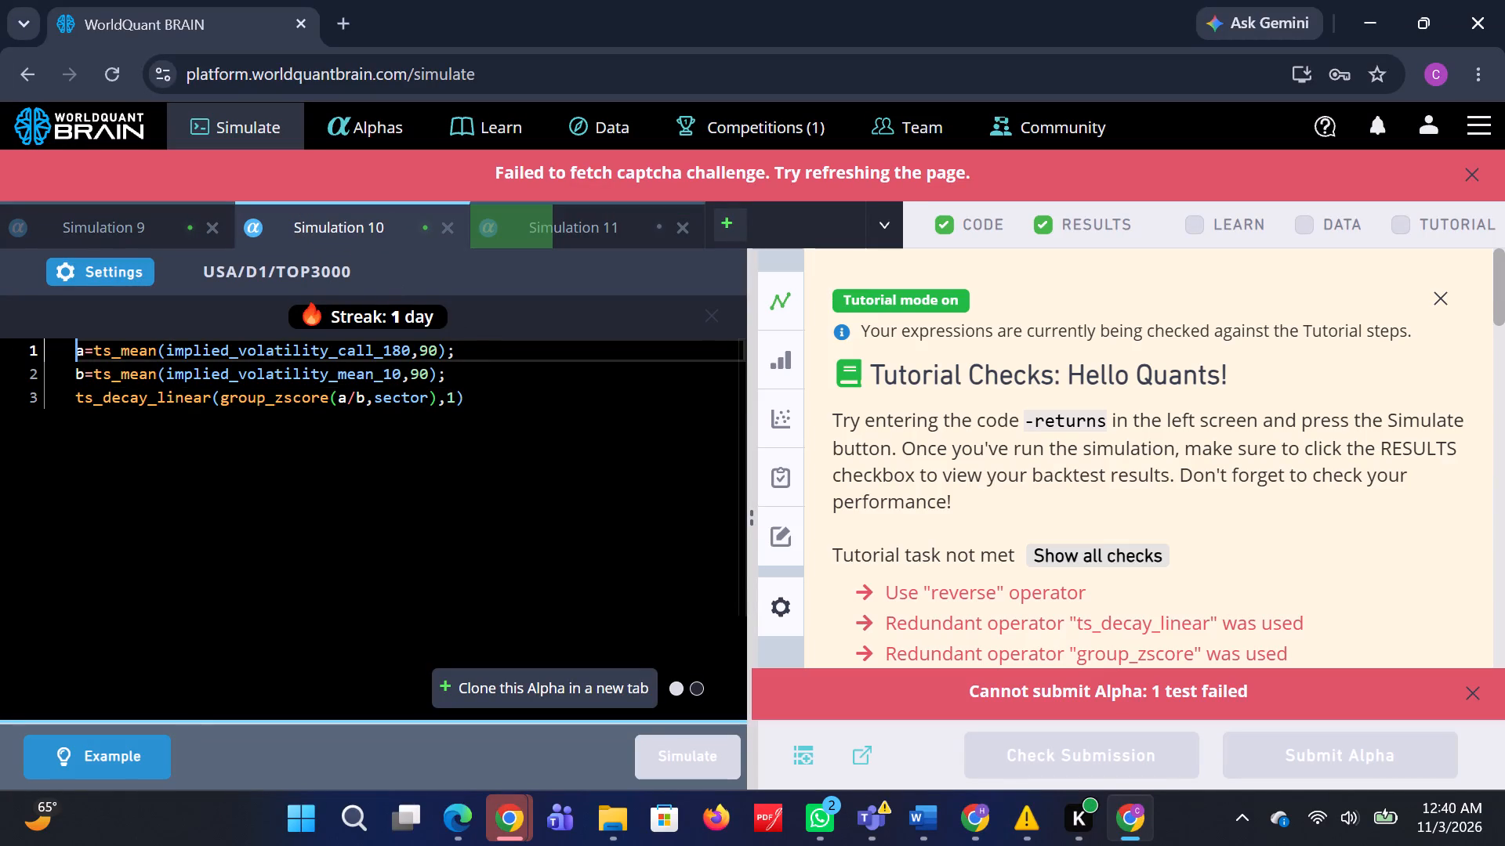
triple_click(465, 393)
left_click(465, 393)
key("BackSpace")
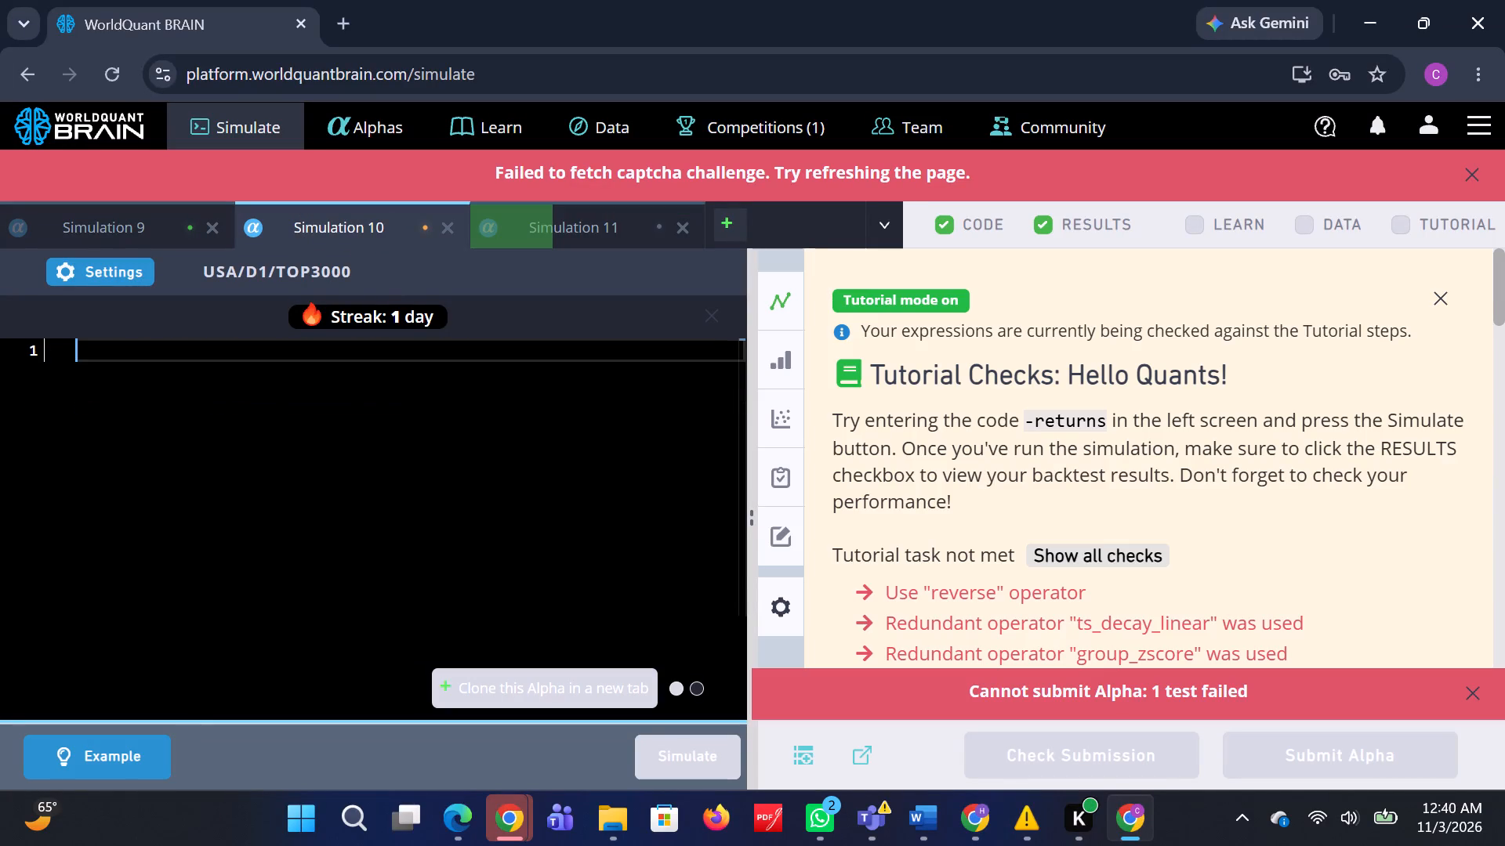
key("ctrl+v")
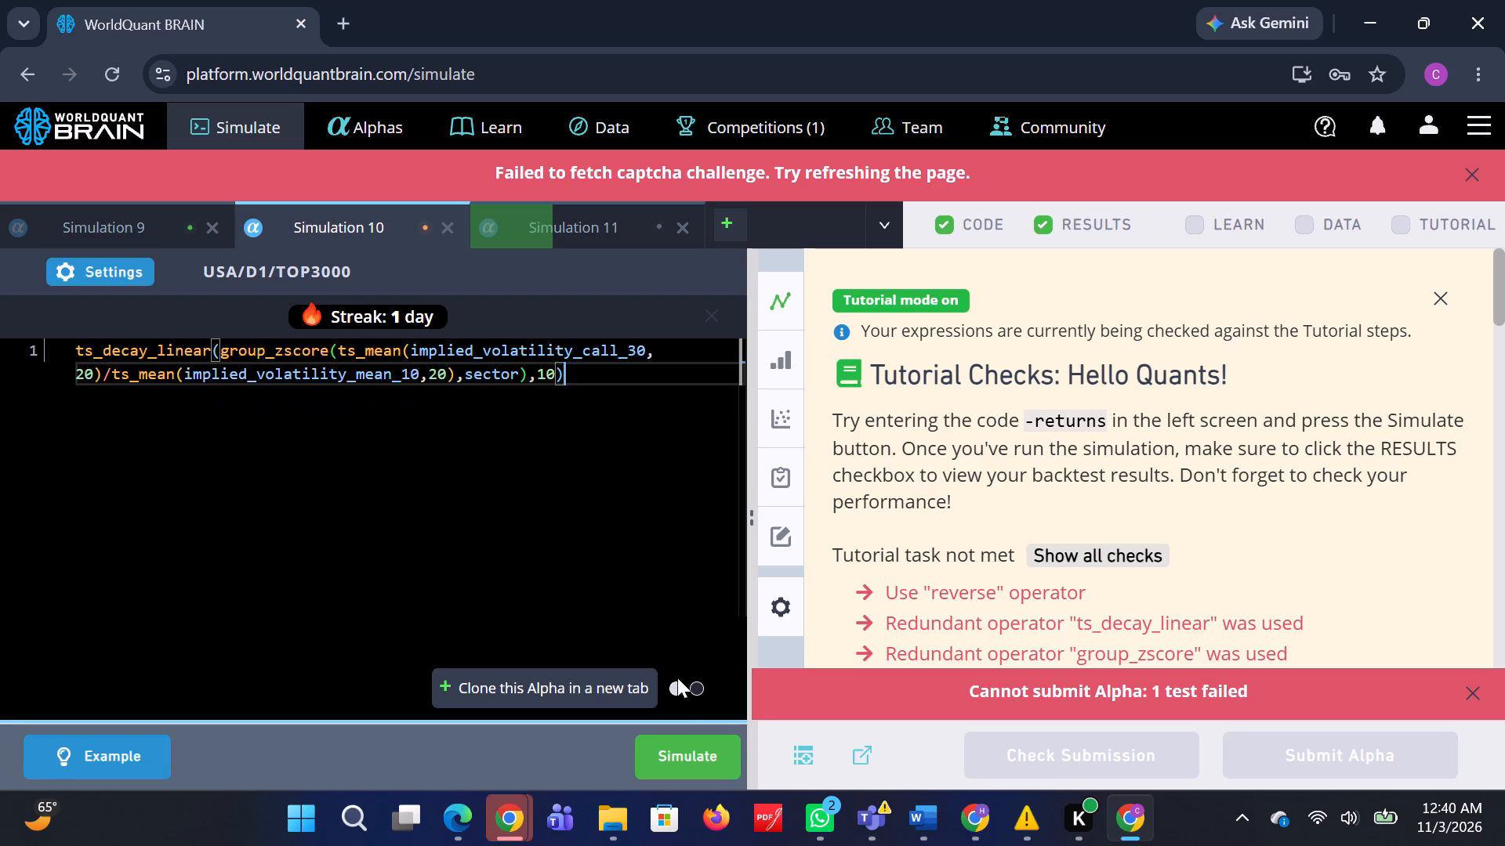
left_click(667, 757)
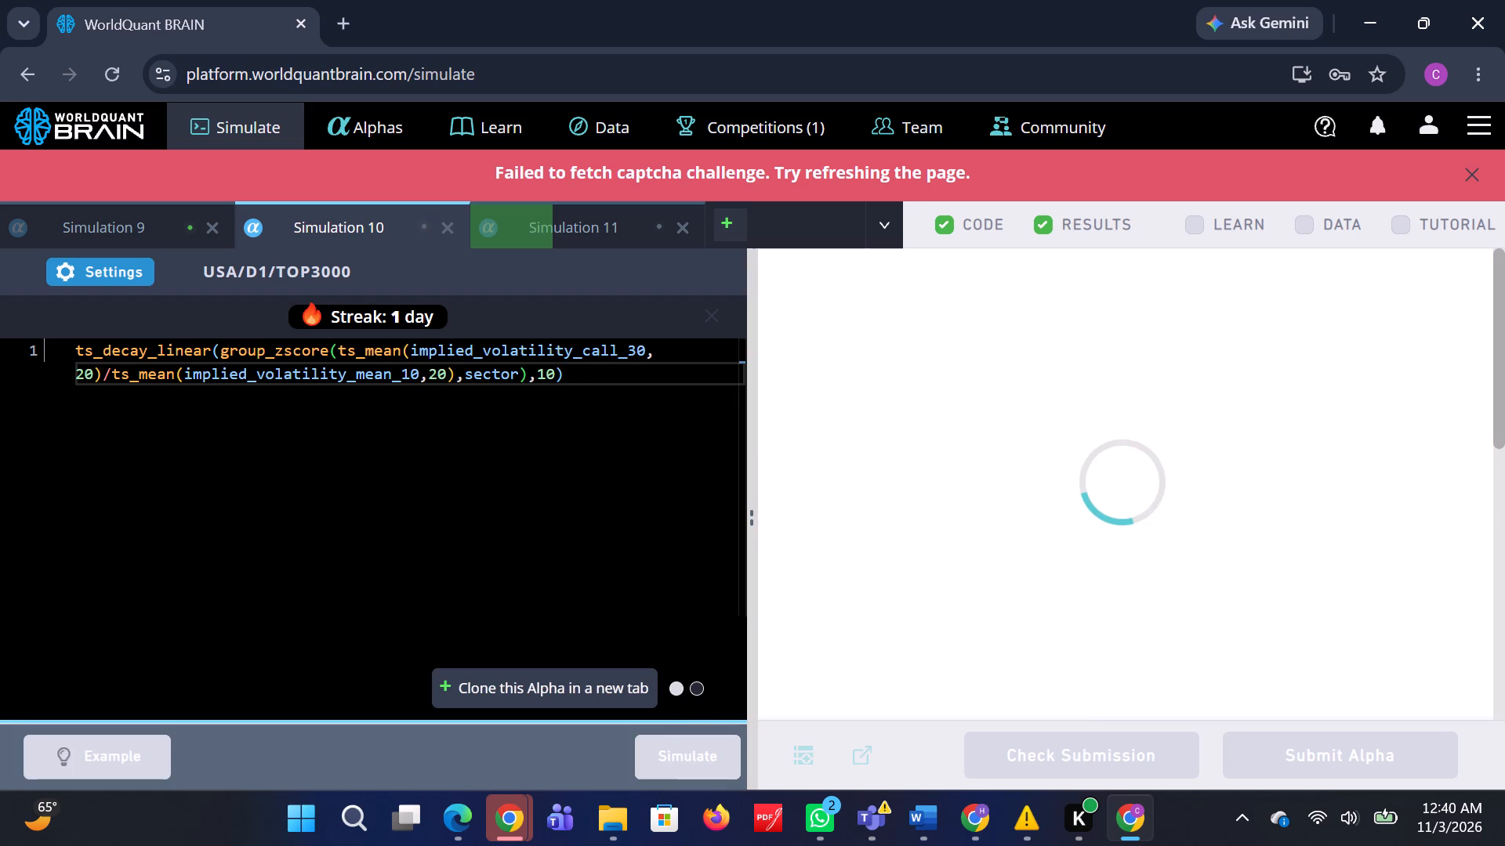